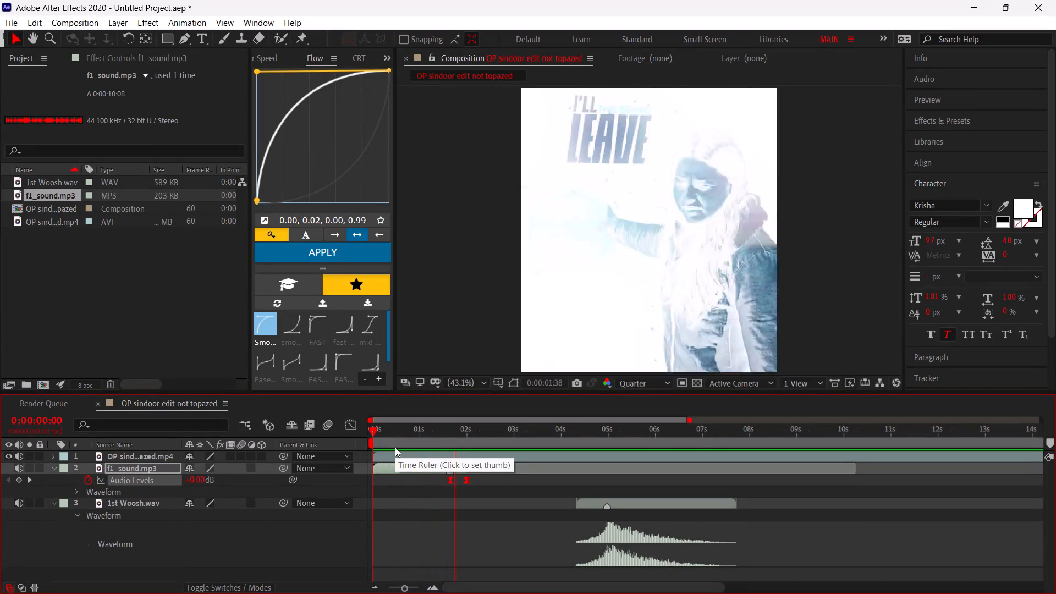
Move the f1_sound.mp3 layer later so its marker lines up with the 1st Woosh.wav marker at about 5 seconds.
{"action": "scroll", "coordinate": [400, 454], "scroll_direction": "up", "scroll_amount": 2, "text": "alt"}
{"action": "left_click", "coordinate": [503, 431]}
{"action": "scroll", "coordinate": [532, 472], "scroll_direction": "down", "scroll_amount": 2, "text": "alt"}
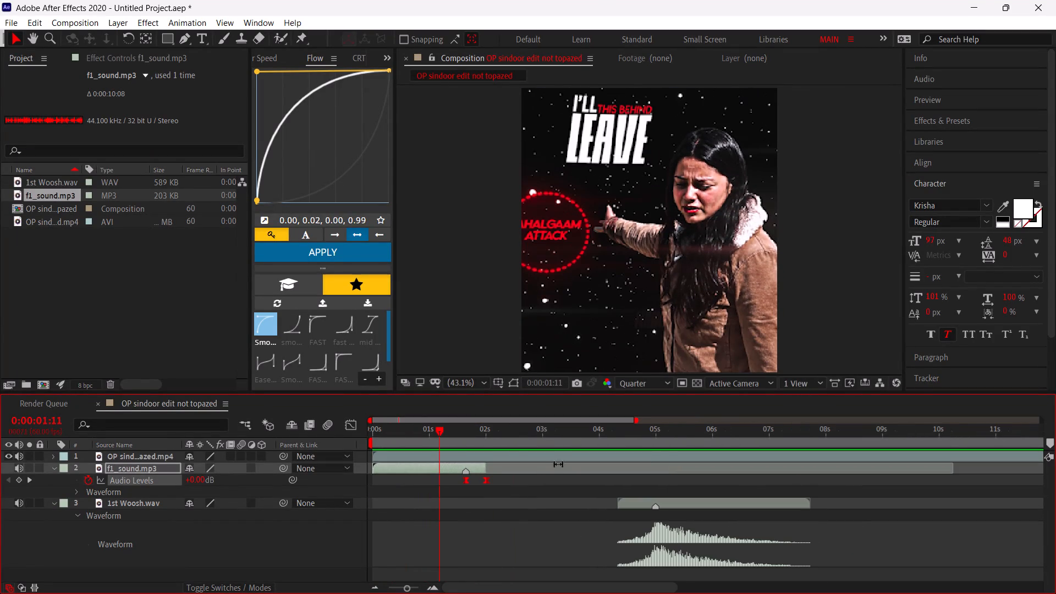
{"action": "left_click_drag", "start_coordinate": [476, 468], "coordinate": [661, 494]}
{"action": "scroll", "coordinate": [661, 494], "scroll_direction": "up", "scroll_amount": 4, "text": "alt"}
{"action": "left_click_drag", "start_coordinate": [647, 468], "coordinate": [718, 479]}
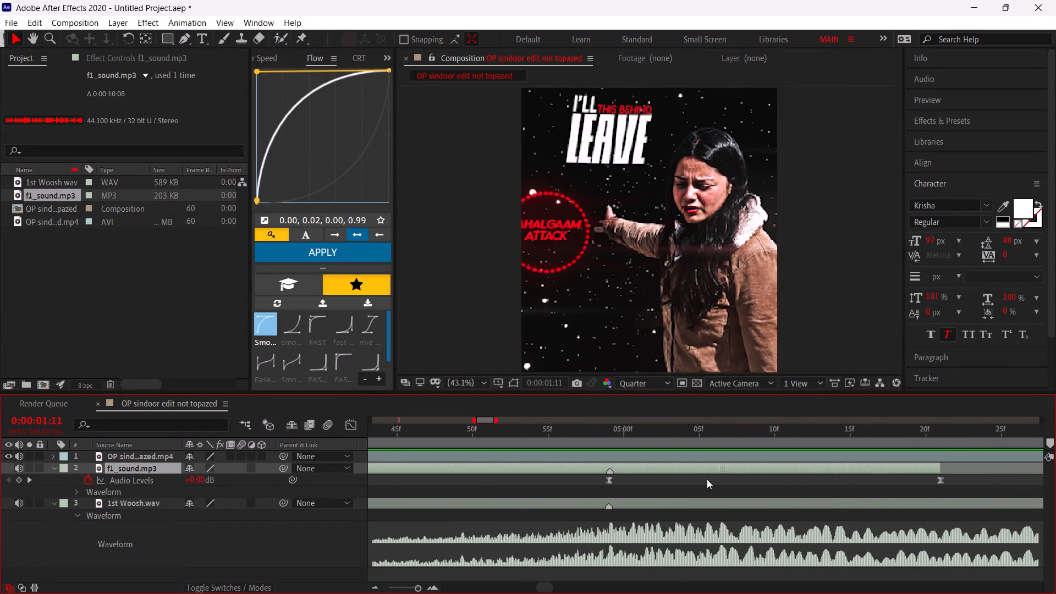
{"action": "scroll", "coordinate": [667, 485], "scroll_direction": "down", "scroll_amount": 7, "text": "alt"}
Set the f1_sound.mp3 Audio Levels keyframe at 0:00:04:59 to -5 dB.
{"action": "left_click", "coordinate": [562, 441]}
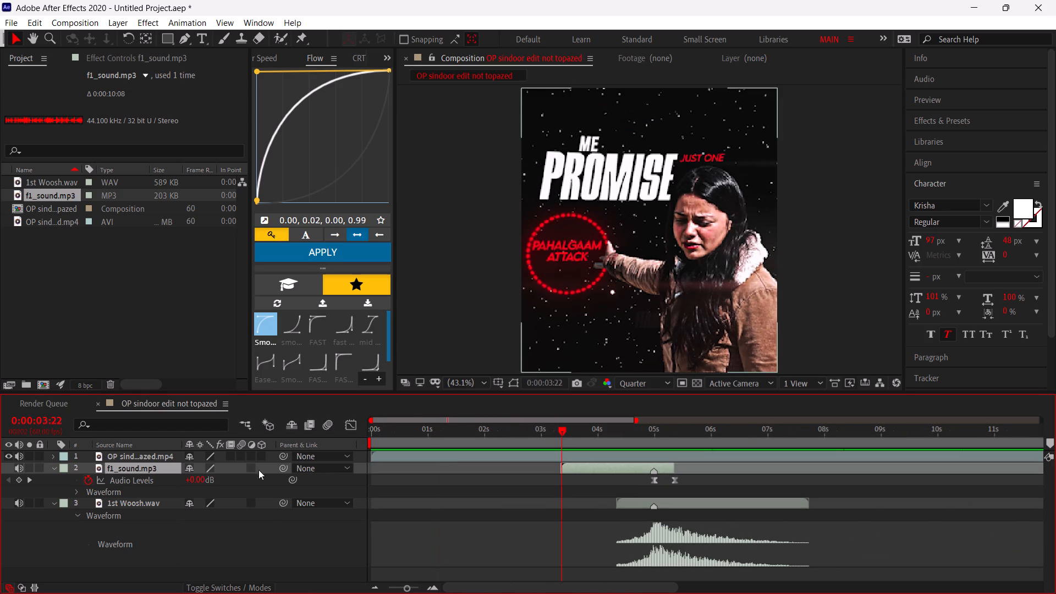
{"action": "scroll", "coordinate": [685, 475], "scroll_direction": "up", "scroll_amount": 2, "text": "alt"}
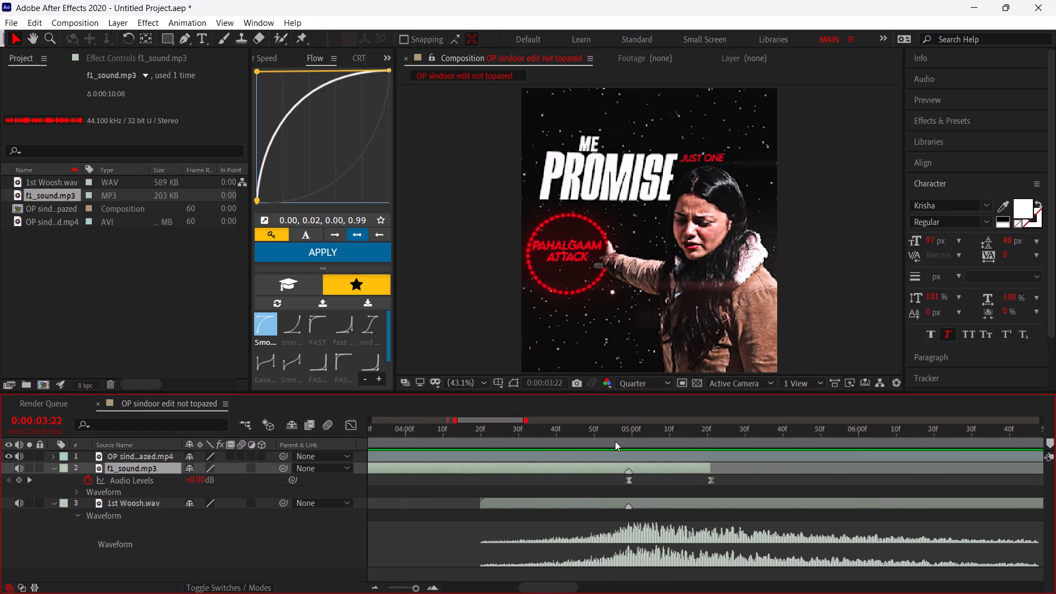
{"action": "left_click_drag", "start_coordinate": [615, 441], "coordinate": [627, 446]}
{"action": "left_click", "coordinate": [189, 483]}
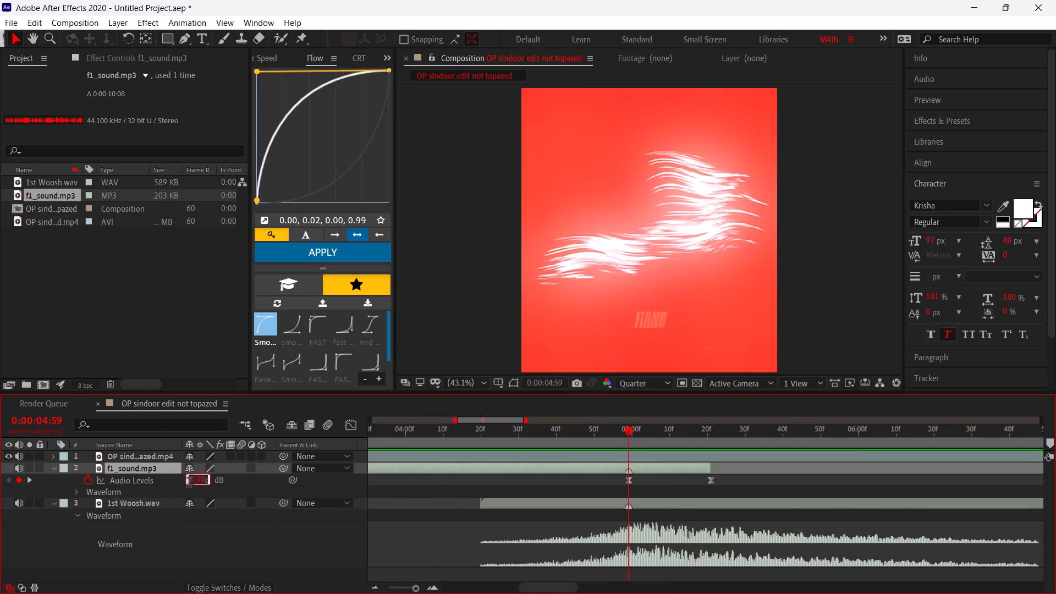
{"action": "key", "text": "minus"}
{"action": "key", "text": "5"}
{"action": "left_click", "coordinate": [220, 535]}
Apply the 0.00, 0.02, 0.00, 0.99 Flow curve to both Audio Levels keyframes of f1_sound.mp3.
{"action": "scroll", "coordinate": [643, 512], "scroll_direction": "down", "scroll_amount": 2, "text": "alt"}
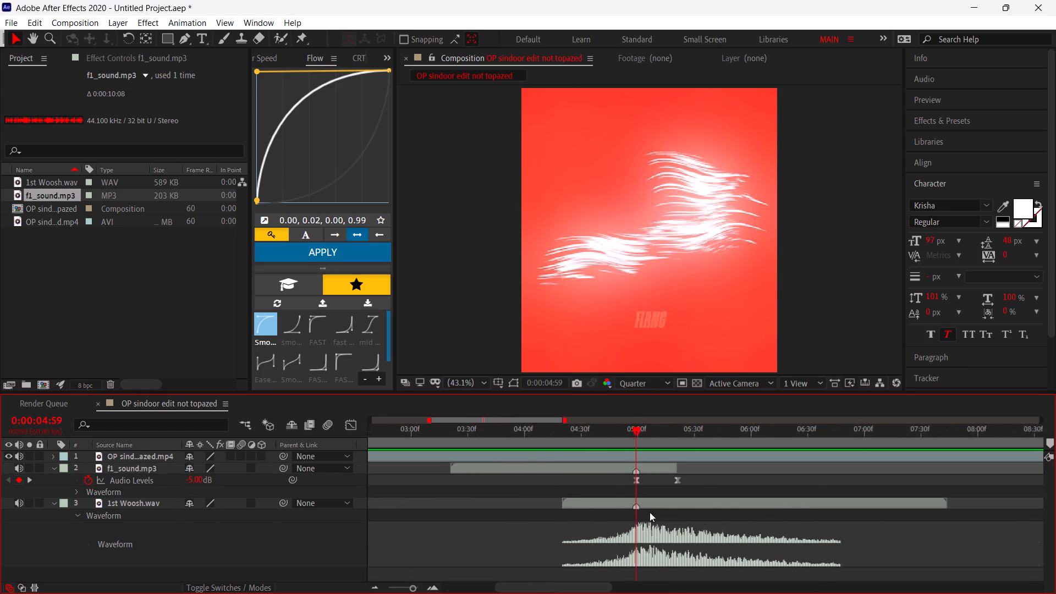
{"action": "scroll", "coordinate": [650, 512], "scroll_direction": "down", "scroll_amount": 2, "text": "alt"}
{"action": "left_click_drag", "start_coordinate": [528, 478], "coordinate": [430, 474]}
{"action": "left_click", "coordinate": [276, 252]}
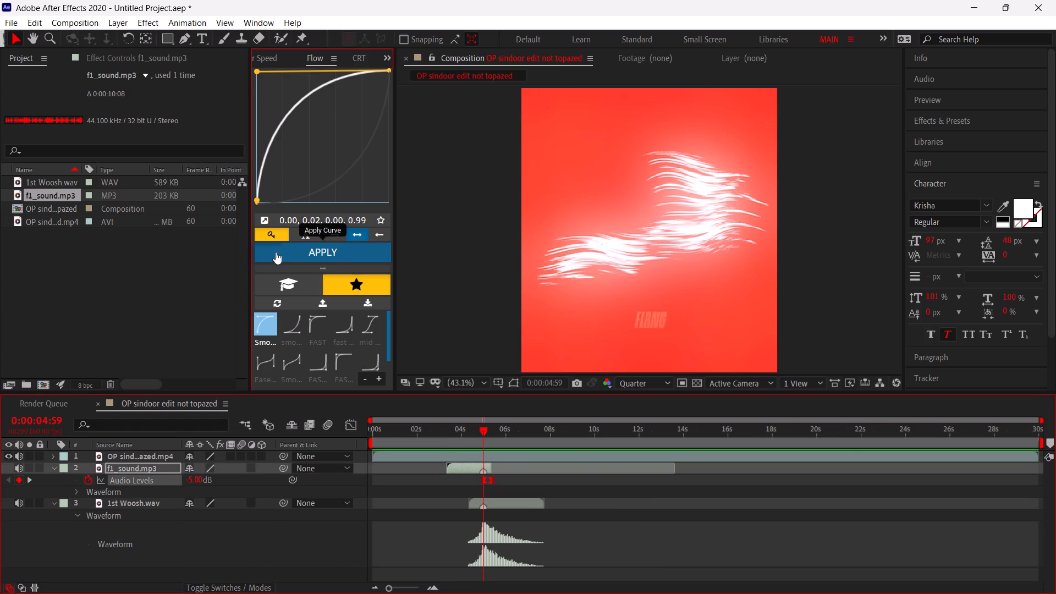
Play the composition from the start to check the retimed sound against the video.
{"action": "left_click_drag", "start_coordinate": [384, 442], "coordinate": [335, 453]}
{"action": "key", "text": "space"}
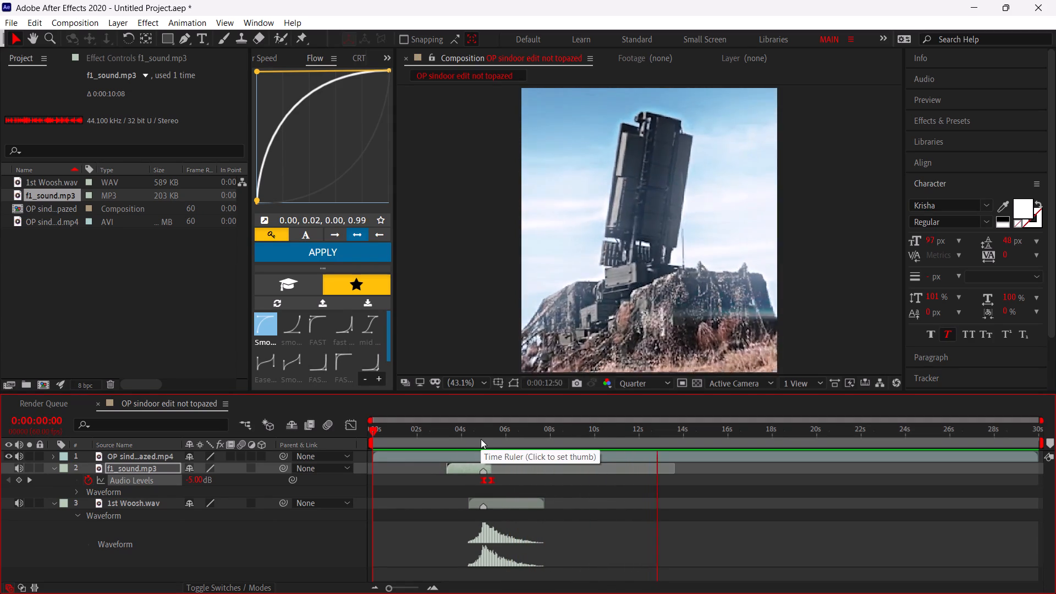
{"action": "left_click", "coordinate": [481, 439]}
Browse the import files to the SFX pack's Electric folder and audition kira electric impacts.
{"action": "key", "text": "ctrl+i"}
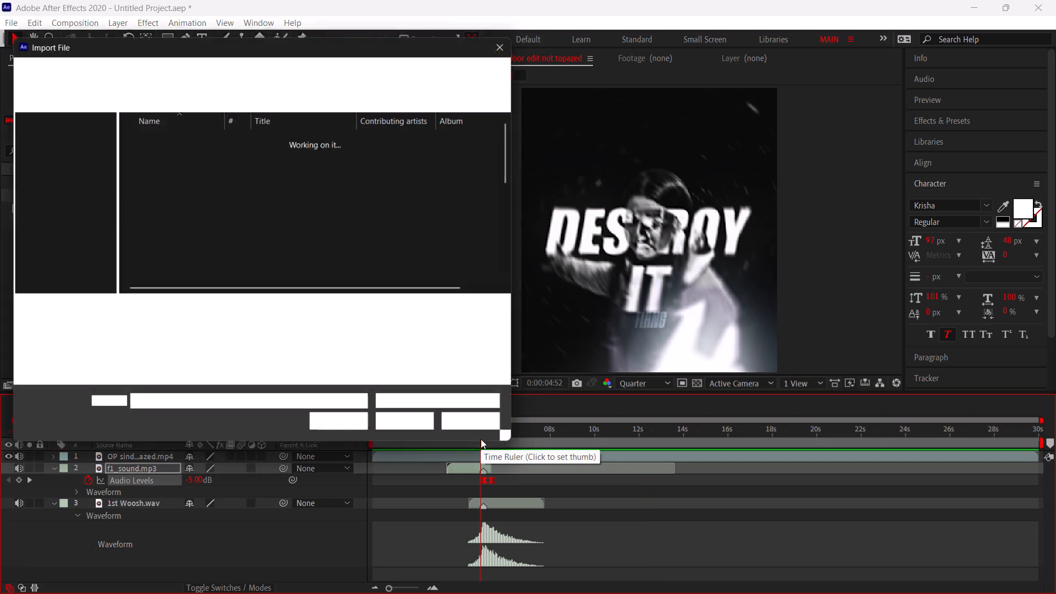
{"action": "scroll", "coordinate": [234, 266], "scroll_direction": "down", "scroll_amount": 4}
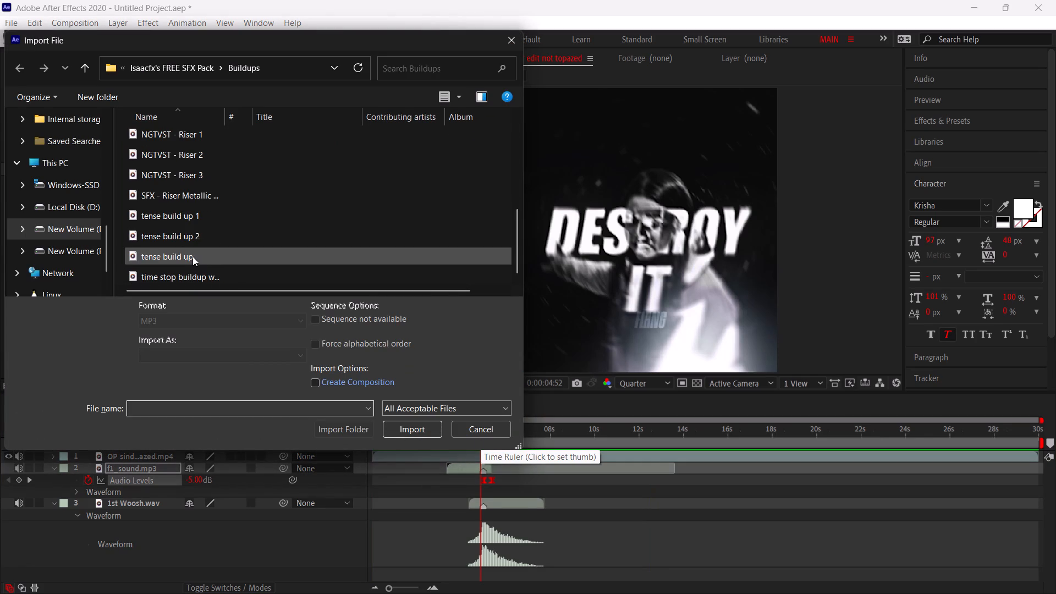
{"action": "left_click", "coordinate": [89, 70]}
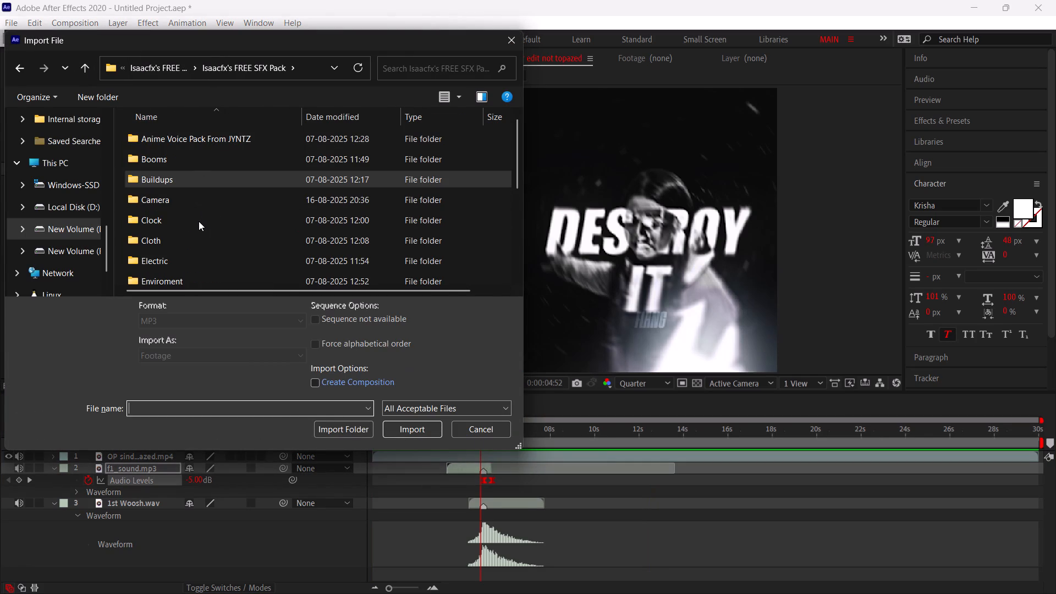
{"action": "double_click", "coordinate": [191, 266]}
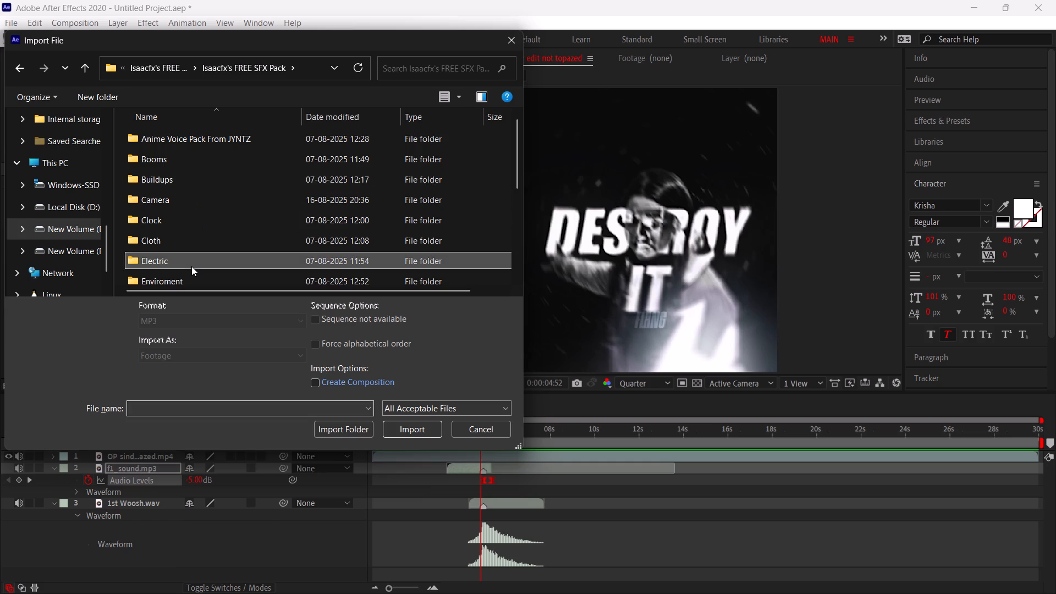
{"action": "left_click", "coordinate": [207, 265]}
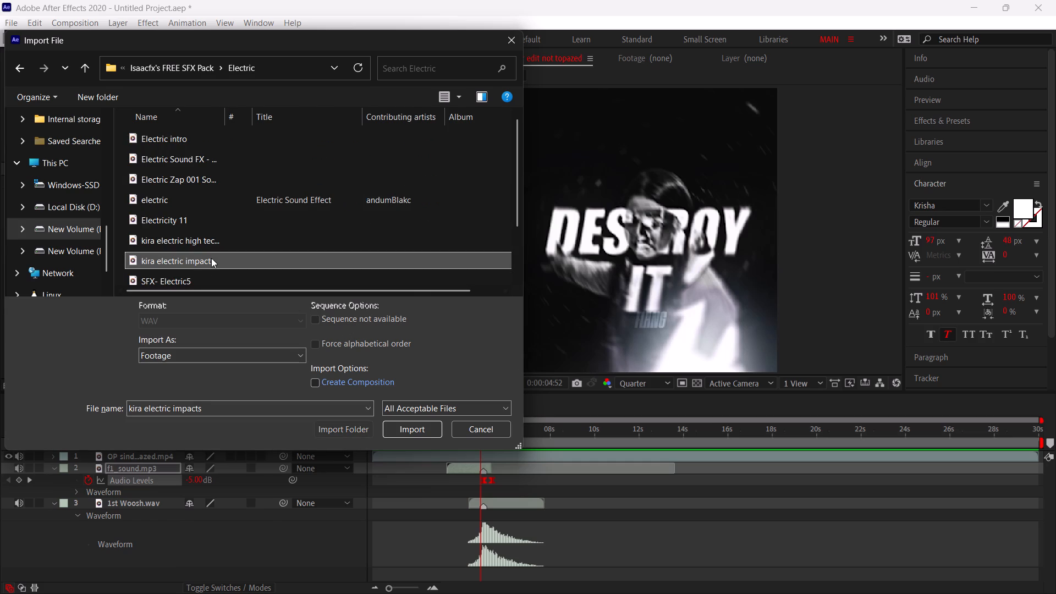
{"action": "right_click", "coordinate": [211, 258]}
{"action": "left_click", "coordinate": [315, 264]}
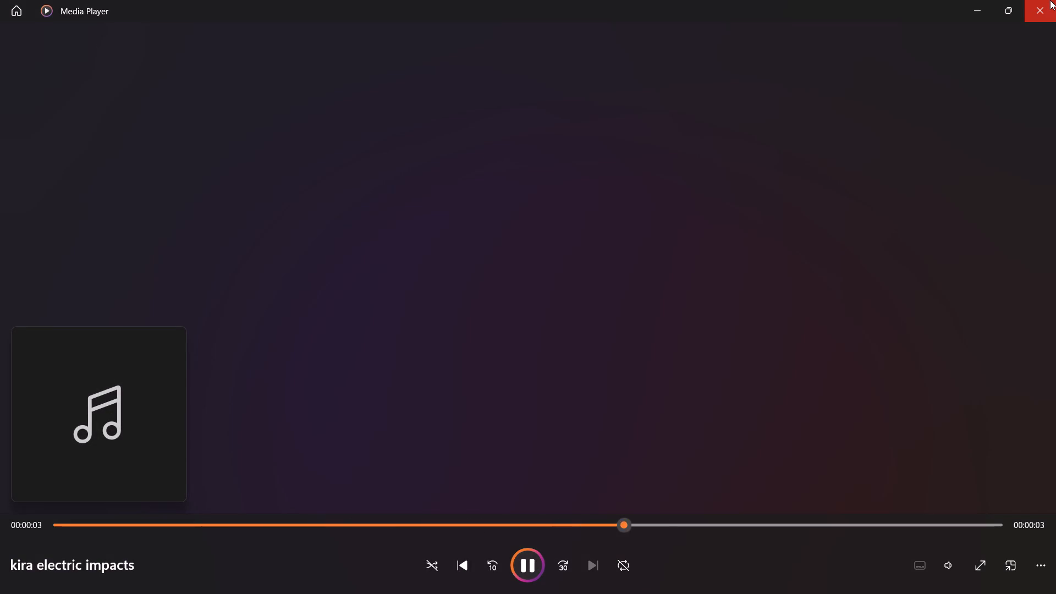
{"action": "left_click", "coordinate": [1050, 0]}
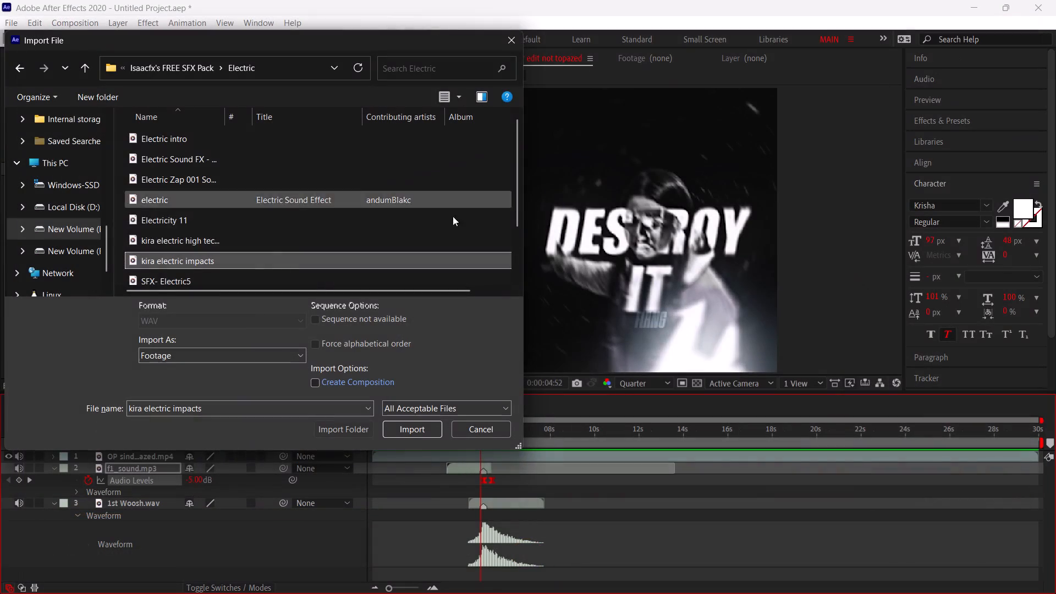
Audition SFX- Electric5 from the Electric folder and import it as footage.
{"action": "scroll", "coordinate": [240, 267], "scroll_direction": "down", "scroll_amount": 2}
{"action": "left_click", "coordinate": [182, 210]}
{"action": "right_click", "coordinate": [182, 210]}
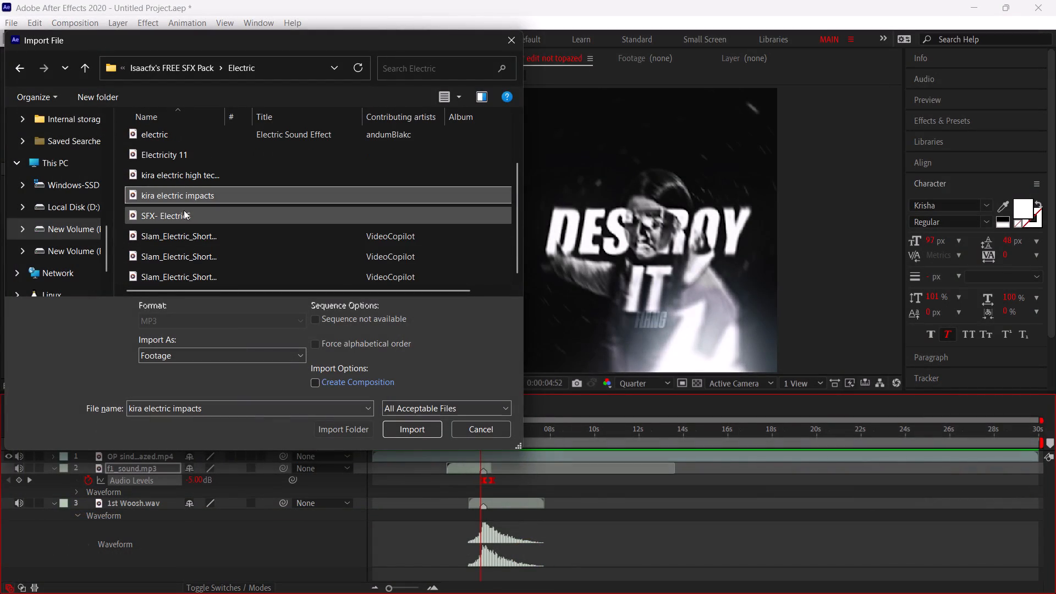
{"action": "left_click", "coordinate": [252, 240]}
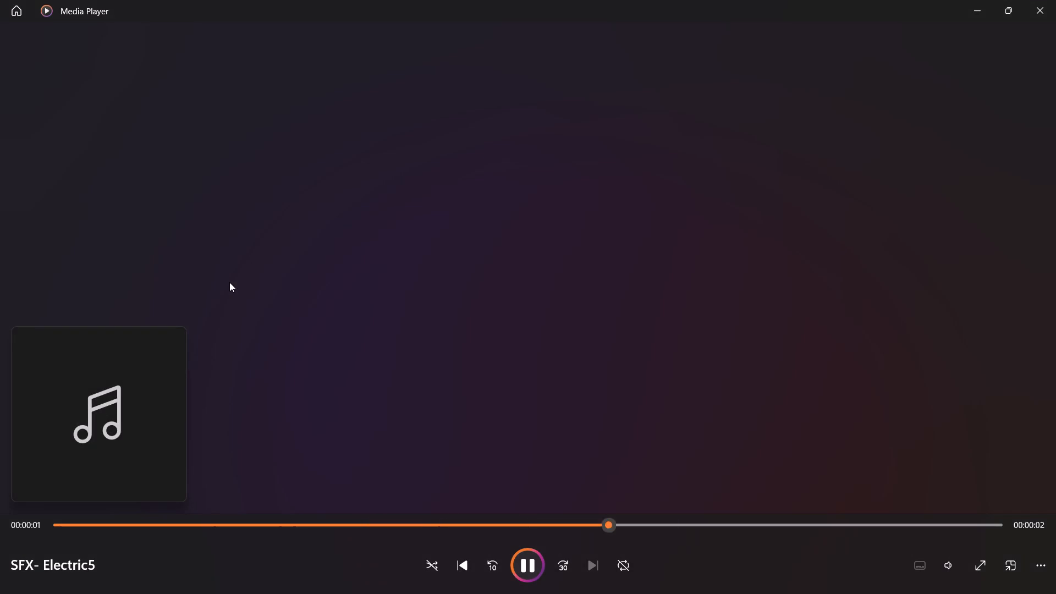
{"action": "left_click", "coordinate": [1055, 0]}
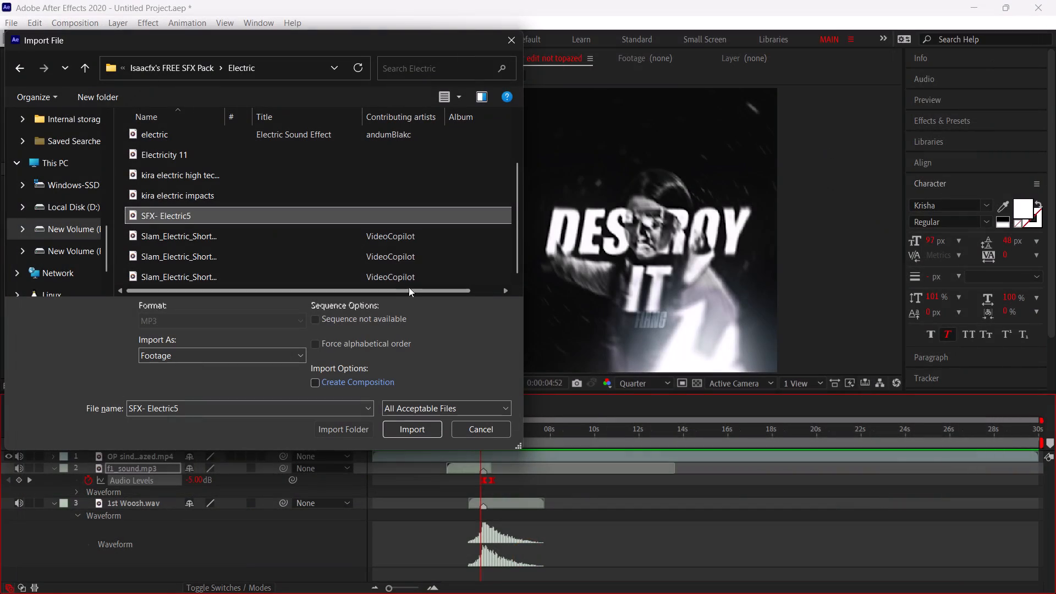
{"action": "left_click", "coordinate": [417, 435]}
Add SFX- Electric5.mp3 to the composition directly below the video layer, starting at about 9 seconds.
{"action": "left_click_drag", "start_coordinate": [52, 237], "coordinate": [52, 237]}
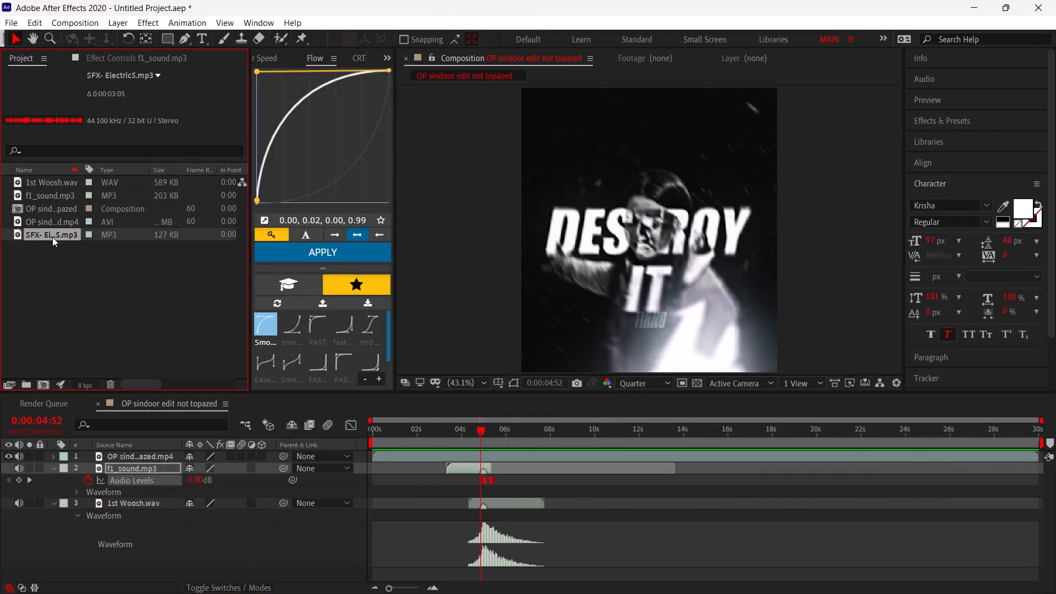
{"action": "left_click_drag", "start_coordinate": [52, 237], "coordinate": [574, 464]}
Play the composition from 0:00:05:35 to check where the electric sound should fall.
{"action": "left_click", "coordinate": [497, 446]}
{"action": "key", "text": "space"}
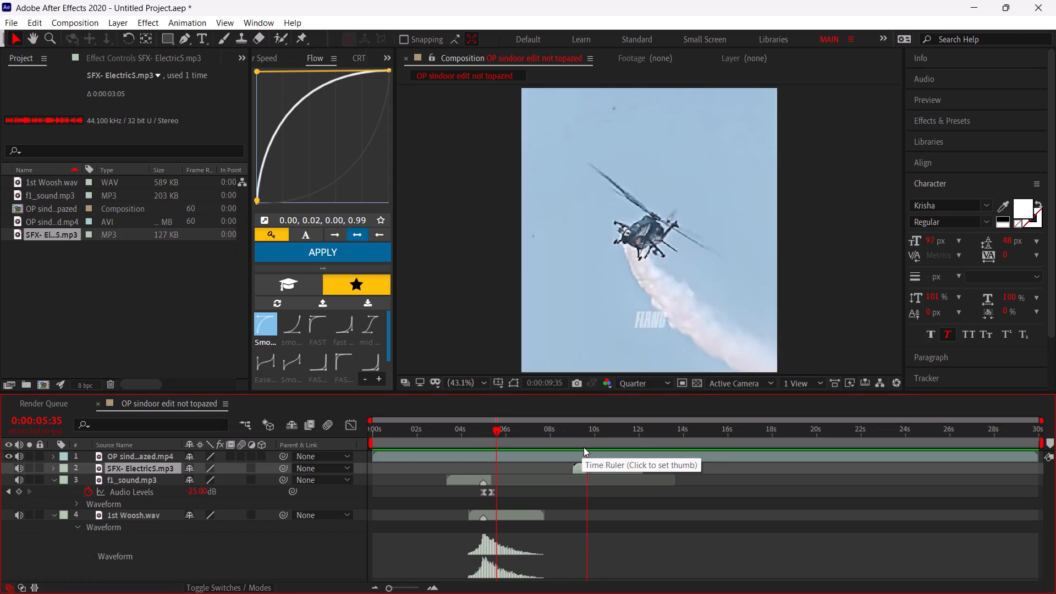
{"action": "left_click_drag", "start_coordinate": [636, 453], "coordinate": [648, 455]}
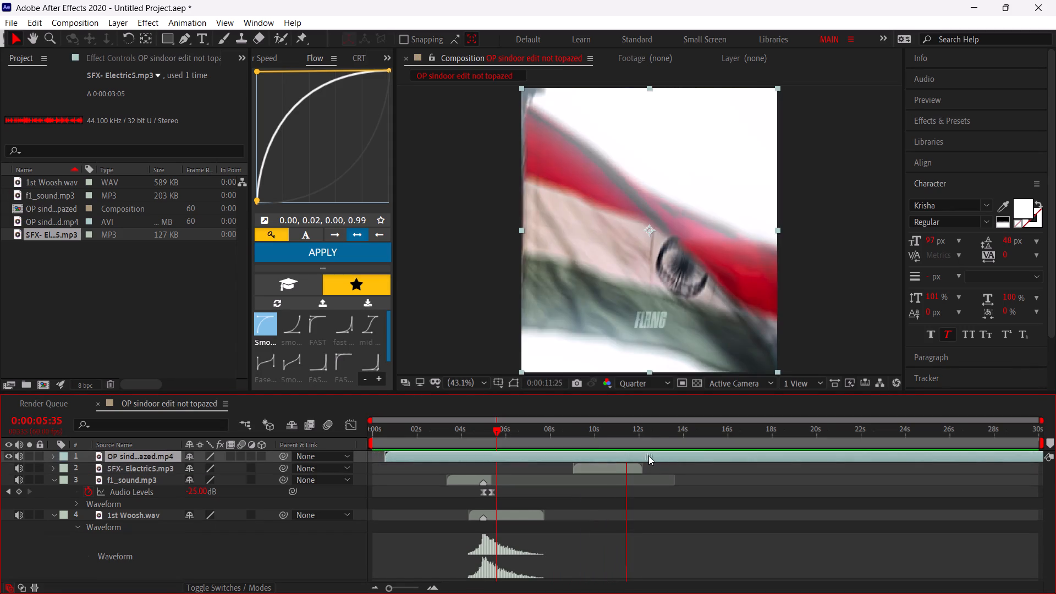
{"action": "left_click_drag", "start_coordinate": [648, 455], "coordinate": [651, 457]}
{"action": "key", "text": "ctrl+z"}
Reveal the SFX- Electric5 waveform and move the layer to start at about 10.5 seconds, over the ship-to-flag transition near 0:00:11:26.
{"action": "left_click_drag", "start_coordinate": [615, 435], "coordinate": [626, 441]}
{"action": "key", "text": "space"}
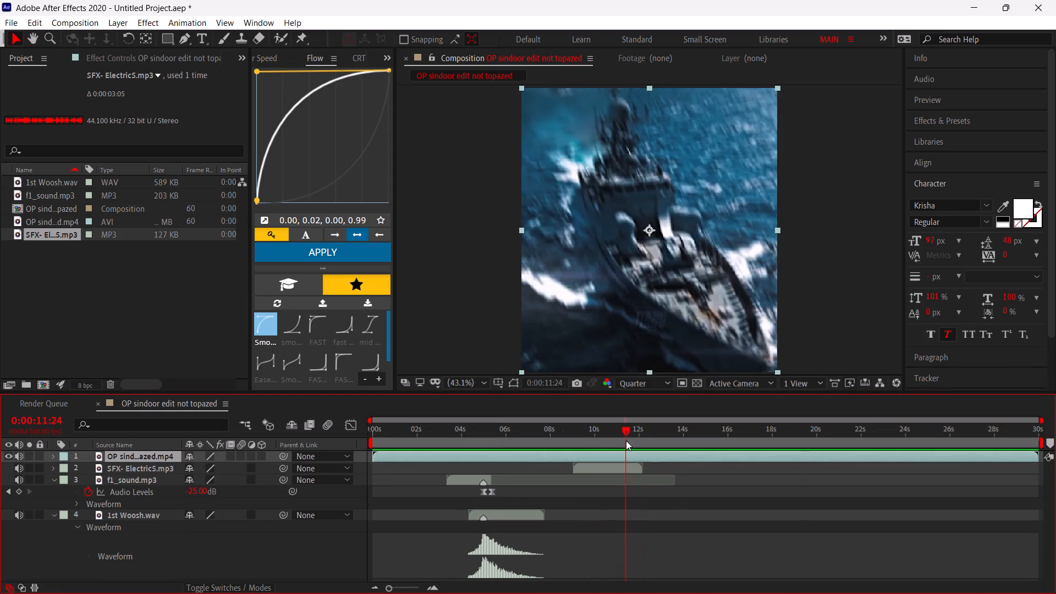
{"action": "left_click", "coordinate": [633, 437]}
{"action": "scroll", "coordinate": [629, 449], "scroll_direction": "up", "scroll_amount": 2, "text": "alt"}
{"action": "left_click_drag", "start_coordinate": [625, 469], "coordinate": [666, 466]}
{"action": "left_click_drag", "start_coordinate": [631, 433], "coordinate": [602, 441]}
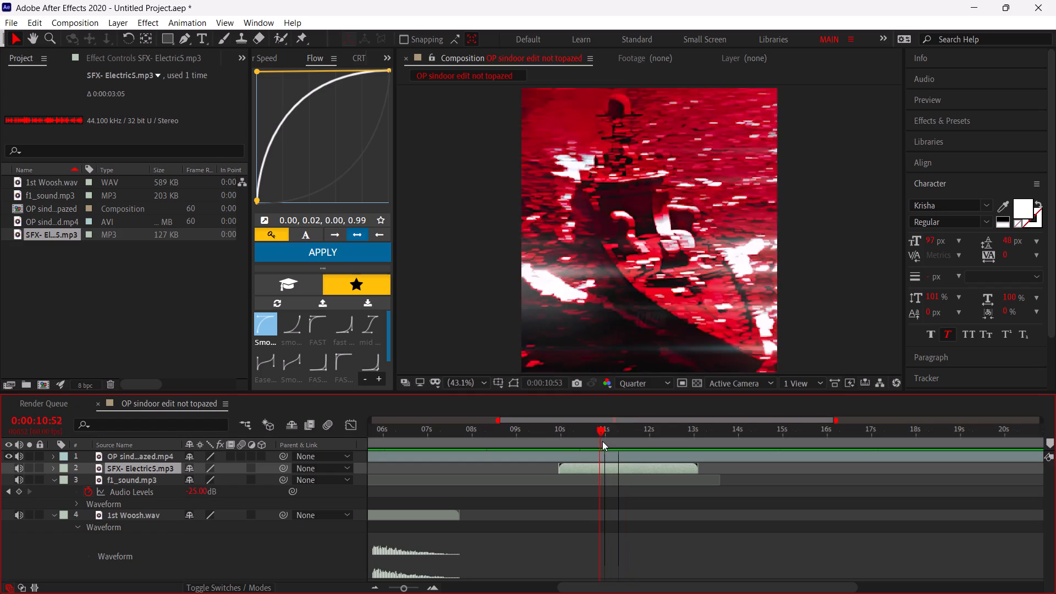
{"action": "left_click_drag", "start_coordinate": [602, 441], "coordinate": [624, 460]}
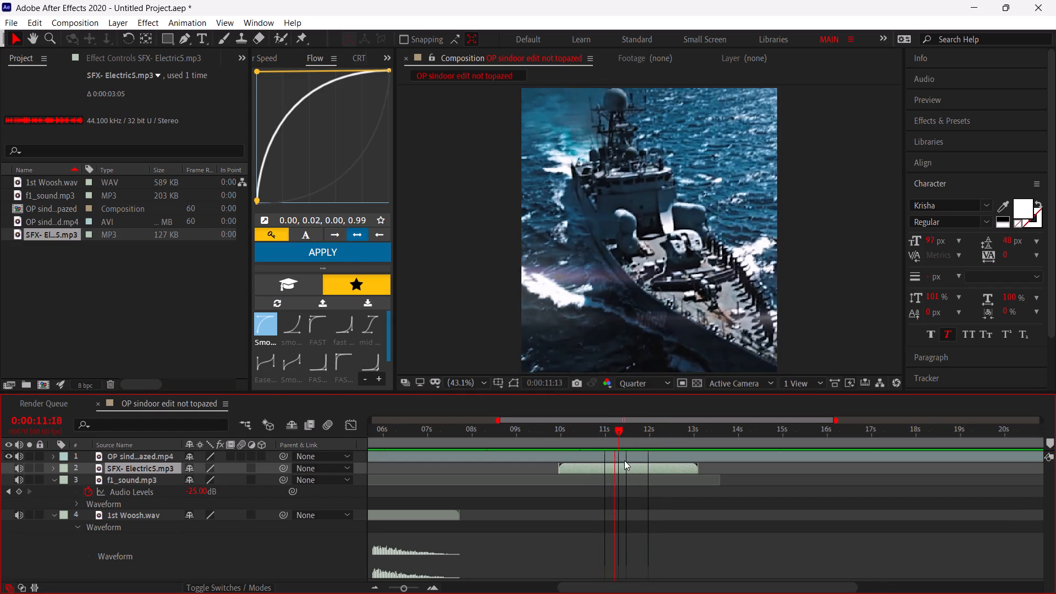
{"action": "left_click_drag", "start_coordinate": [624, 460], "coordinate": [627, 462]}
{"action": "type", "text": "ll"}
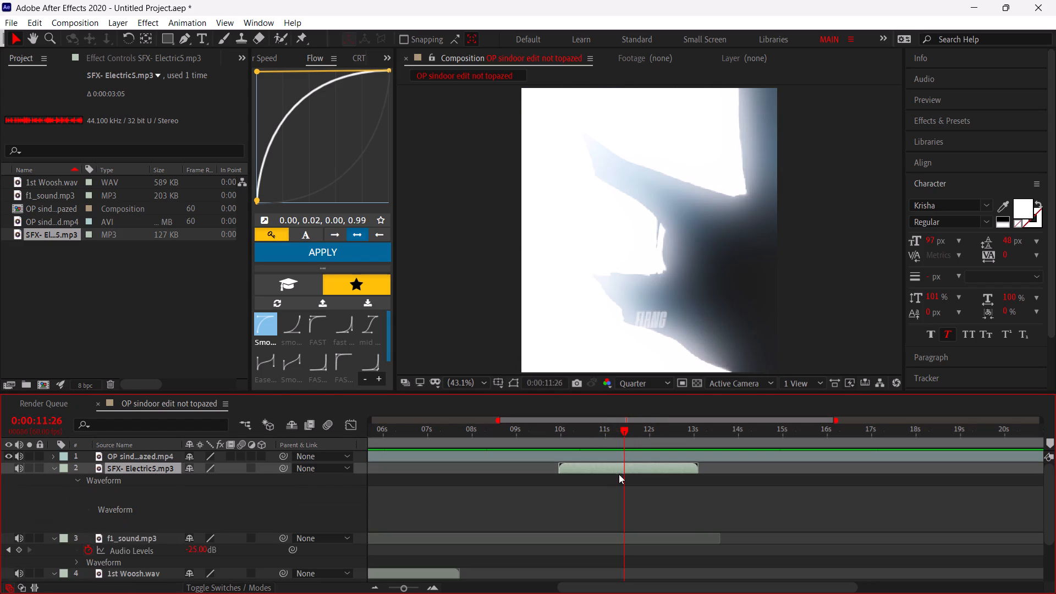
{"action": "left_click_drag", "start_coordinate": [614, 470], "coordinate": [637, 470]}
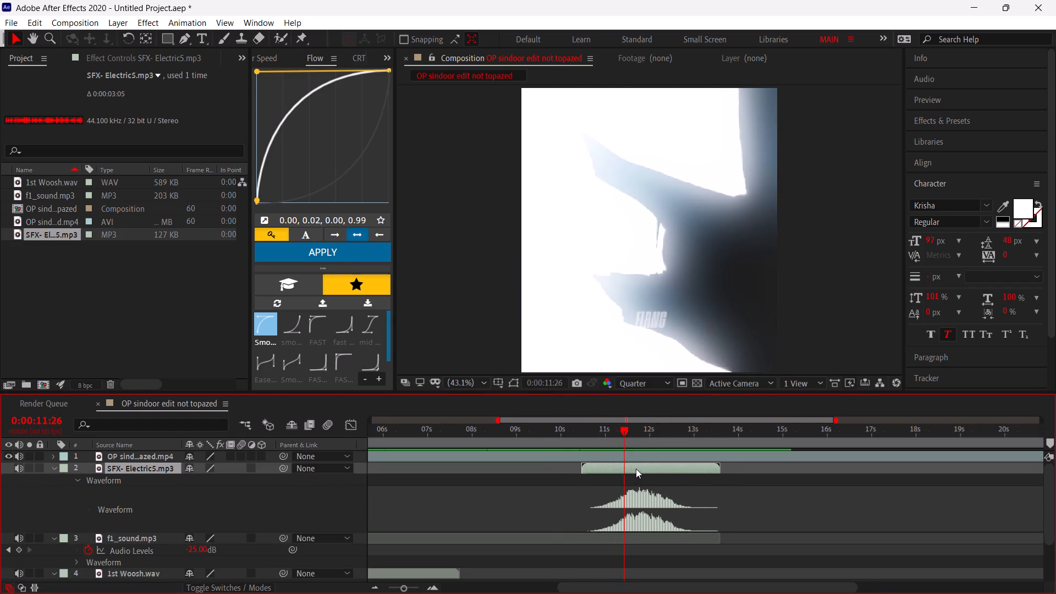
Play the composition from 0:00:09:00 to check the electric sound at the flag transition.
{"action": "scroll", "coordinate": [634, 469], "scroll_direction": "down", "scroll_amount": 1, "text": "alt"}
{"action": "left_click", "coordinate": [573, 447]}
{"action": "key", "text": "space"}
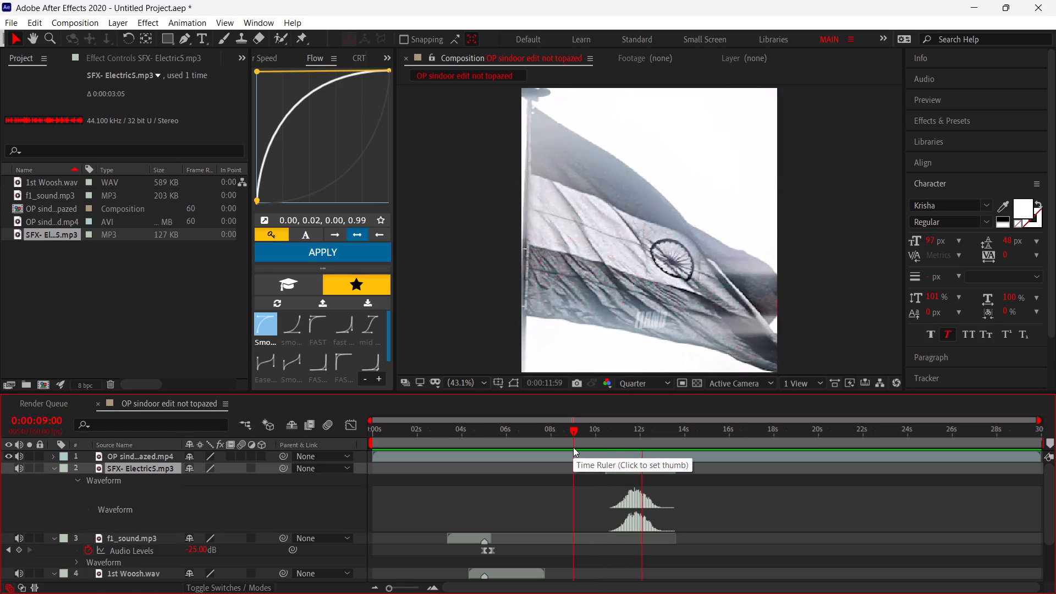
{"action": "left_click", "coordinate": [624, 433]}
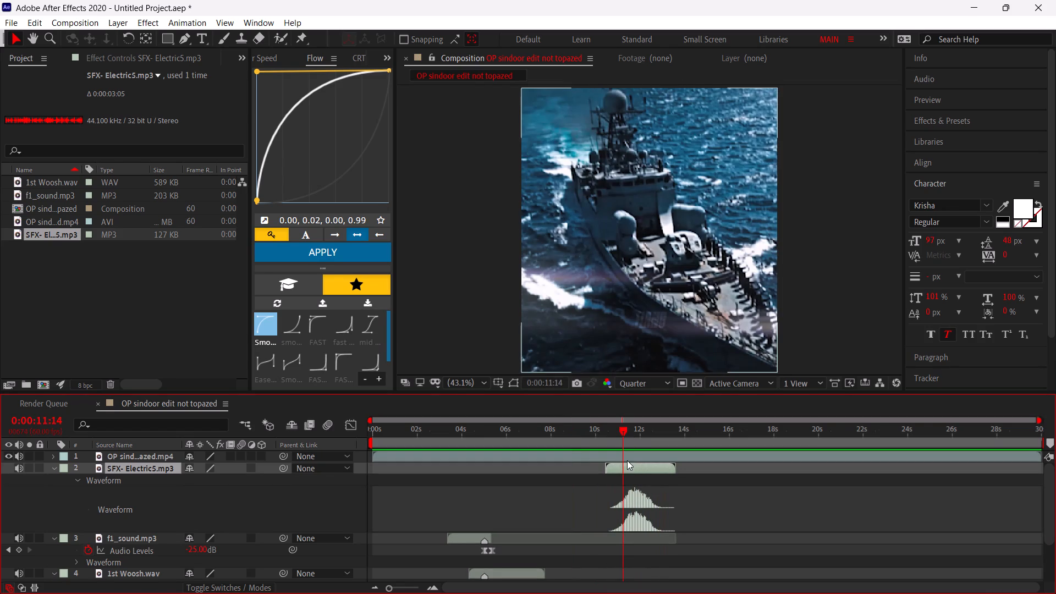
Set the Audio Levels of the SFX- Electric5 layer to -5 dB.
{"action": "key", "text": "l"}
{"action": "left_click", "coordinate": [198, 480]}
{"action": "type", "text": "-5"}
{"action": "left_click", "coordinate": [233, 483]}
Play the composition from the start to review all the sound effects with the video.
{"action": "scroll", "coordinate": [532, 495], "scroll_direction": "down", "scroll_amount": 2, "text": "alt"}
{"action": "left_click_drag", "start_coordinate": [471, 433], "coordinate": [324, 466]}
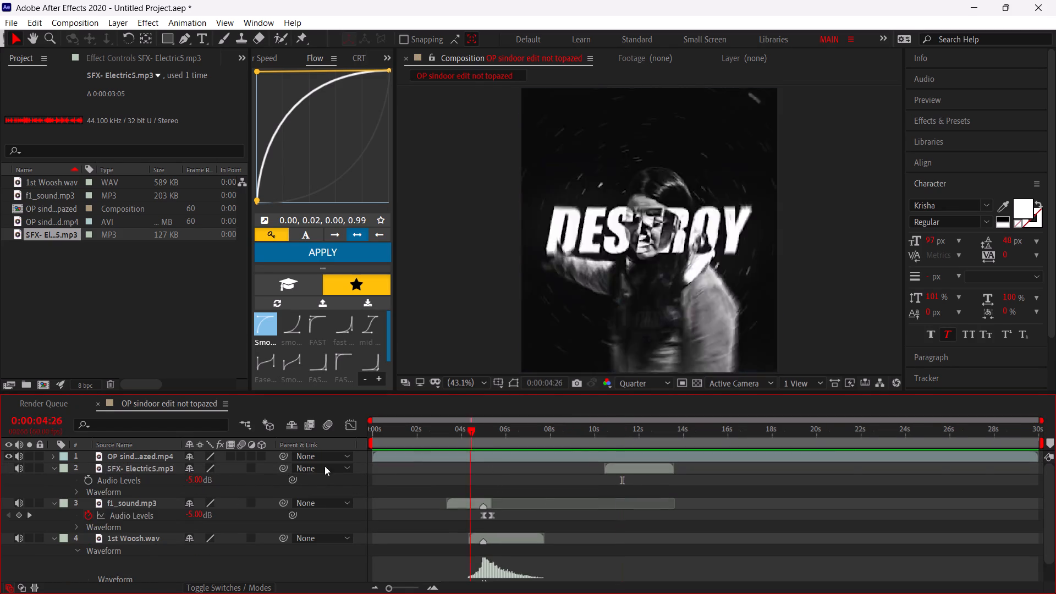
{"action": "left_click_drag", "start_coordinate": [324, 466], "coordinate": [284, 474]}
{"action": "key", "text": "space"}
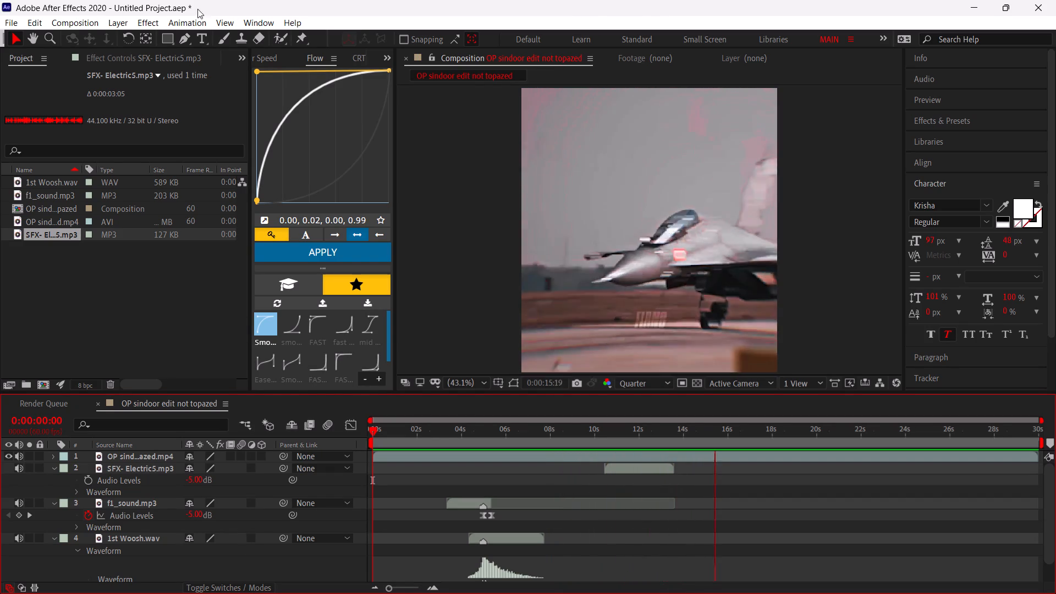
{"action": "left_click", "coordinate": [476, 453]}
Replay the section from 0:00:04:11 to check the woosh and f1_sound timing around 5 seconds.
{"action": "left_click", "coordinate": [465, 438]}
{"action": "key", "text": "space"}
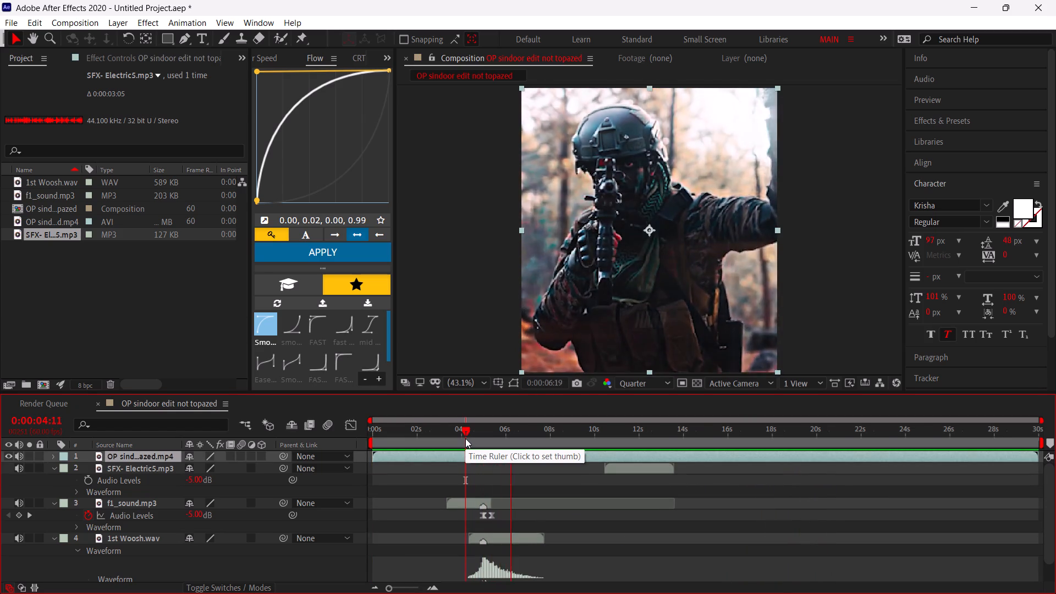
{"action": "scroll", "coordinate": [465, 438], "scroll_direction": "up", "scroll_amount": 2, "text": "alt"}
{"action": "left_click", "coordinate": [465, 438]}
{"action": "key", "text": "space"}
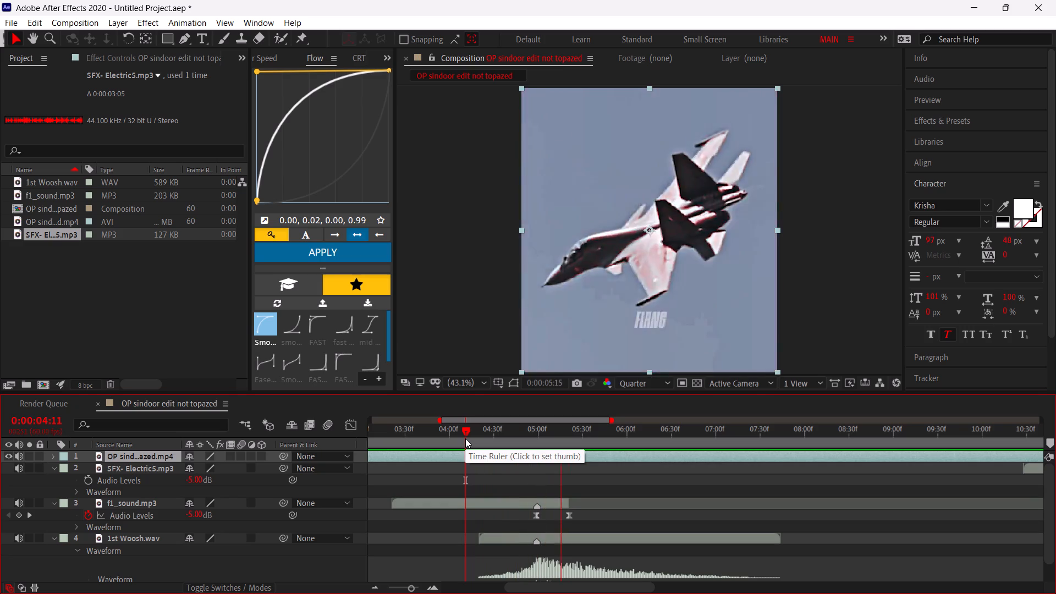
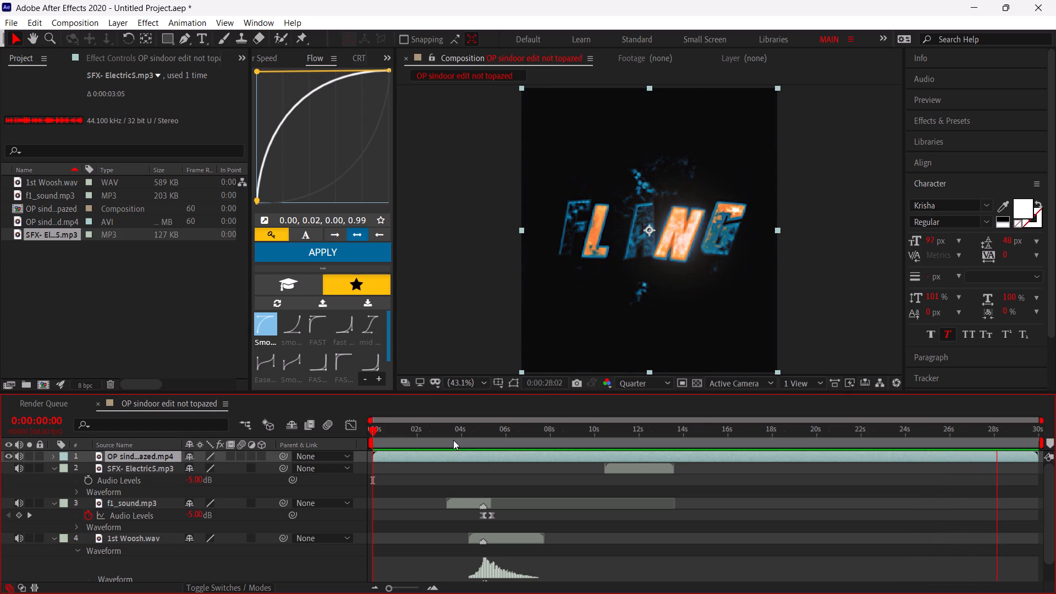
Return to the start of the composition and play it to review the sound effects against the video.
{"action": "left_click_drag", "start_coordinate": [453, 440], "coordinate": [284, 461]}
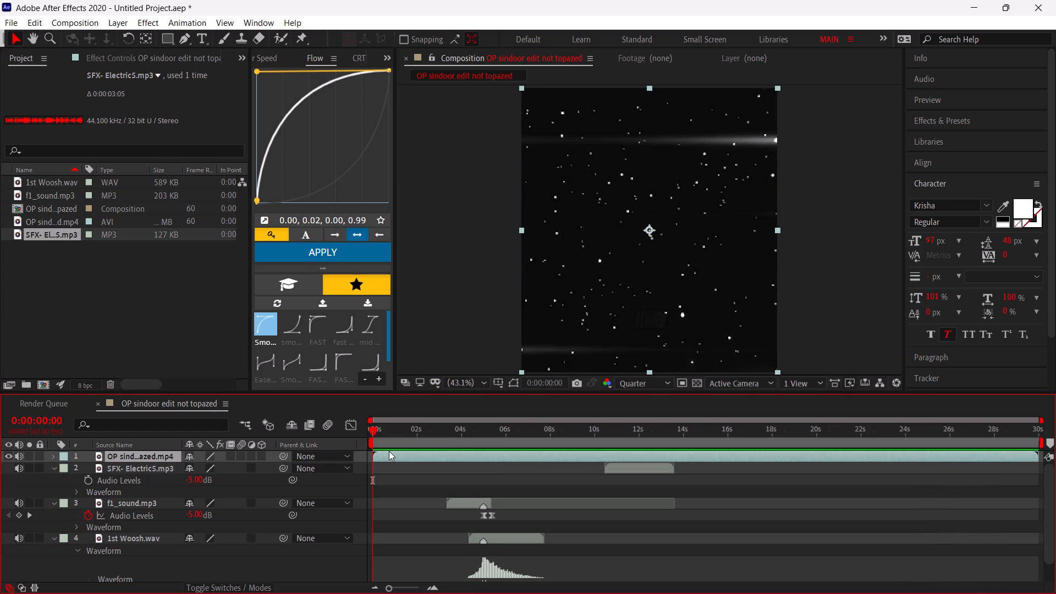
{"action": "key", "text": "ctrl+shift+Escape"}
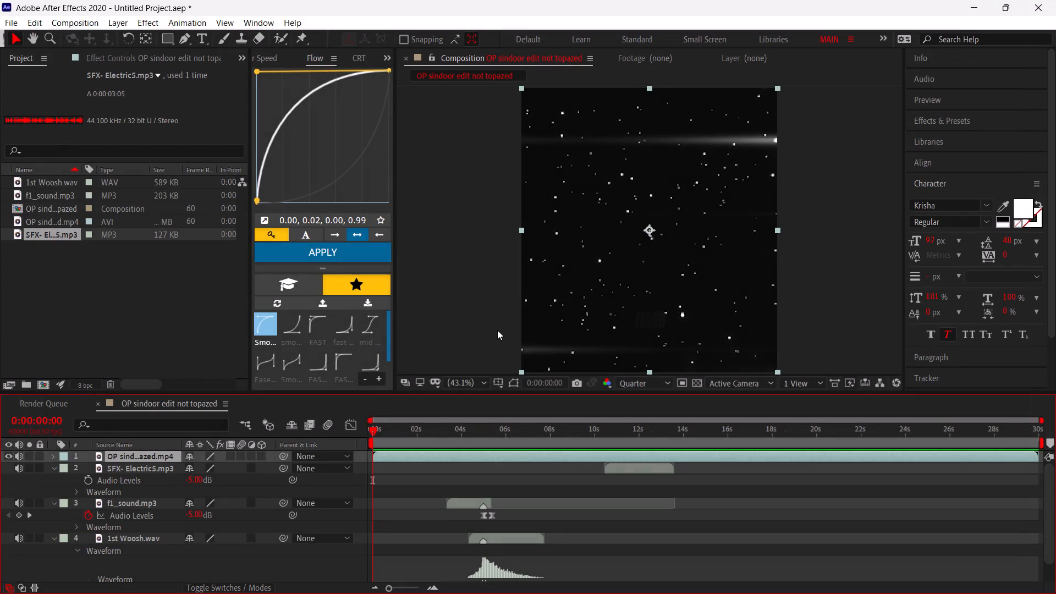
{"action": "key", "text": "space"}
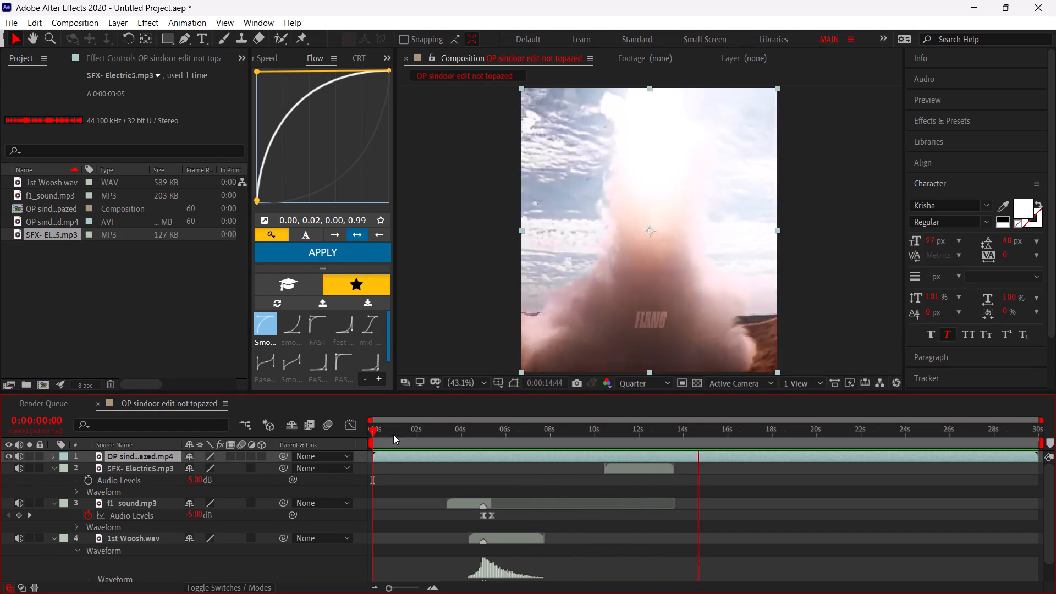
Scrub the composition from 0:00:05:51 to 0:00:07:00 to inspect the shots from the fighter jet to the roped soldier.
{"action": "left_click", "coordinate": [503, 444]}
{"action": "key", "text": "c"}
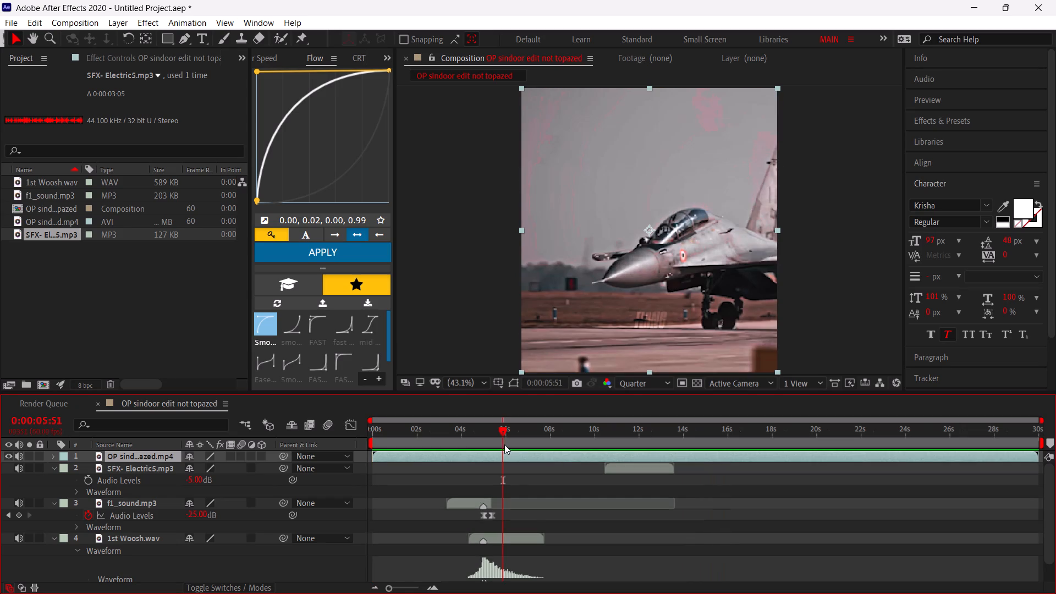
{"action": "left_click_drag", "start_coordinate": [510, 444], "coordinate": [528, 449]}
{"action": "key", "text": "x"}
{"action": "key", "text": "grave"}
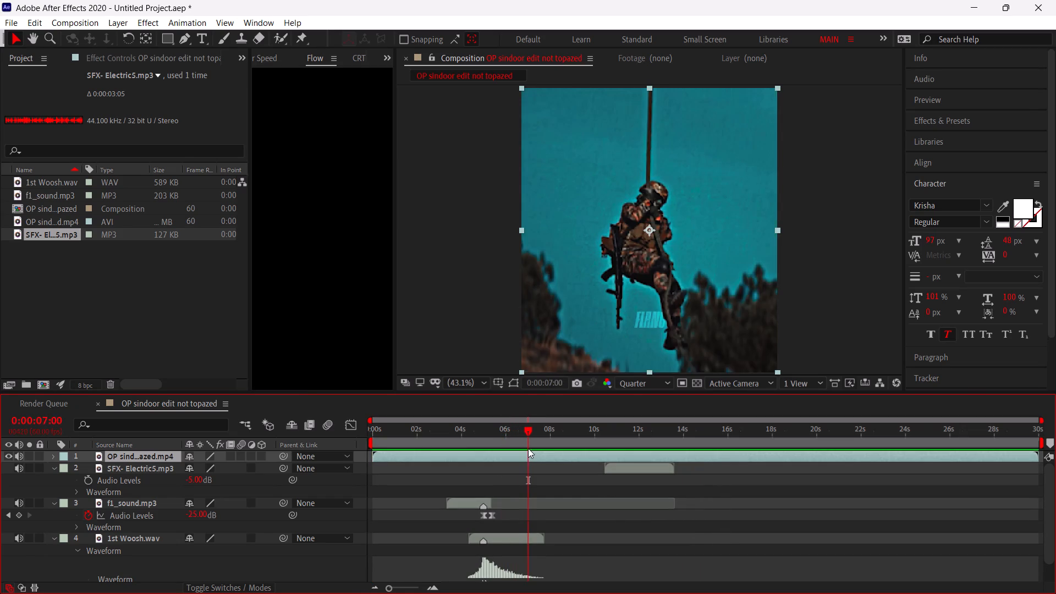
{"action": "key", "text": "grave"}
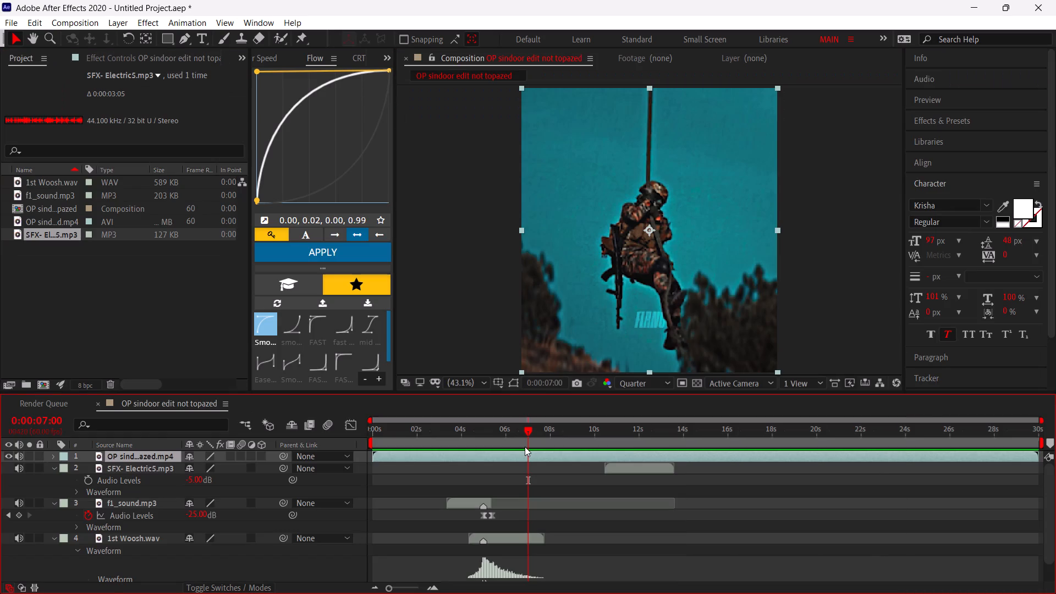
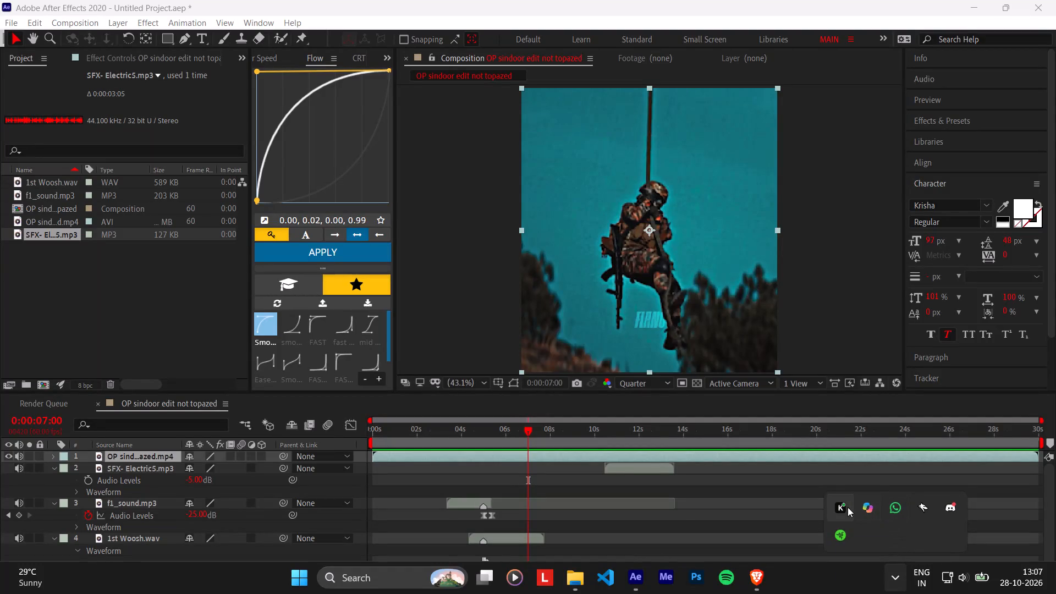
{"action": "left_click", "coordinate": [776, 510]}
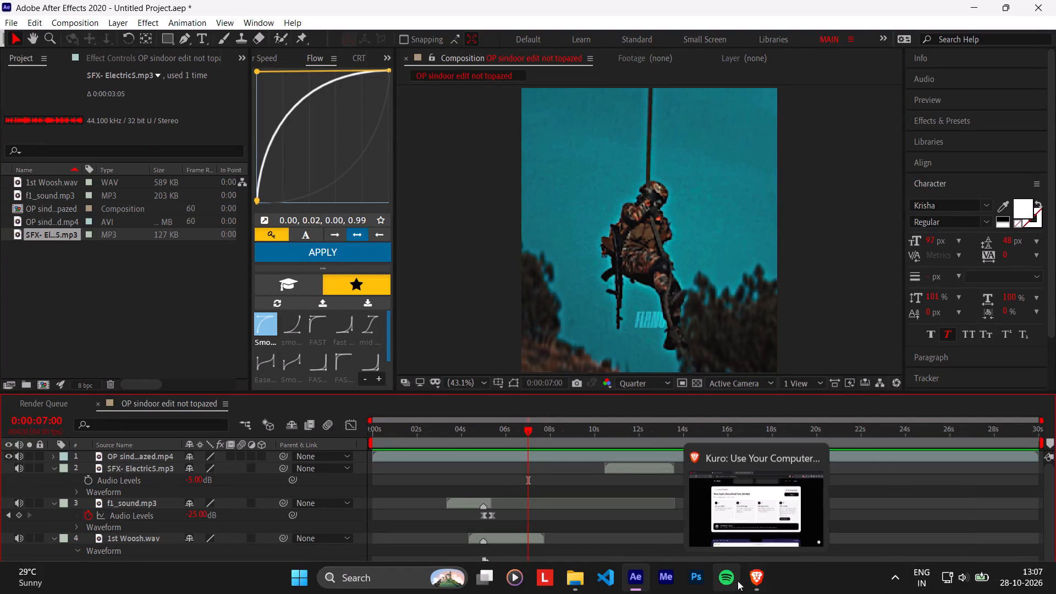
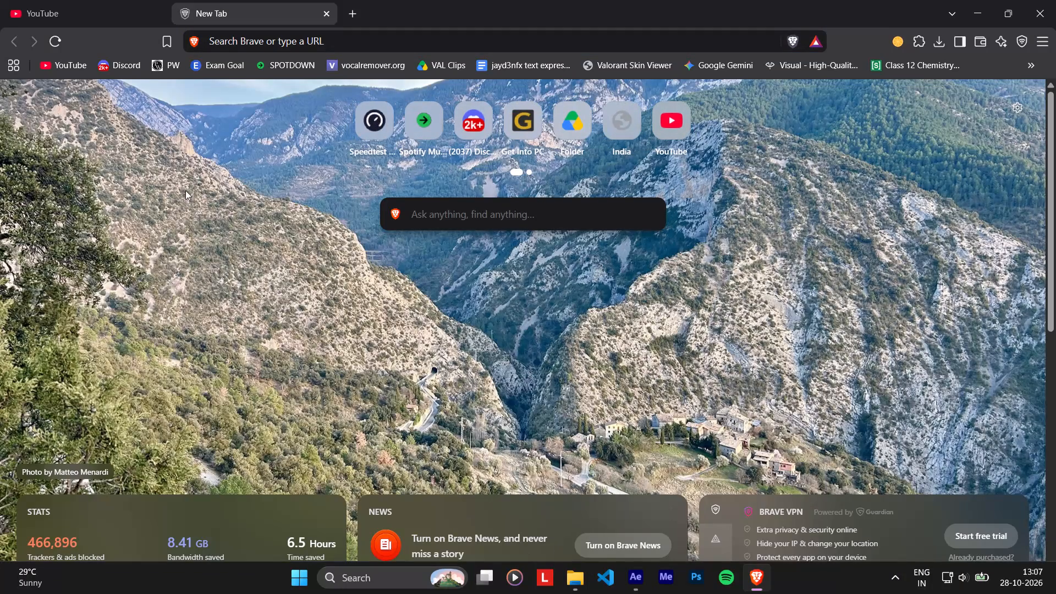
Browse the Gaming With Void channel's live streams and popular Shorts on YouTube, and close its tab.
{"action": "left_click", "coordinate": [0, 0]}
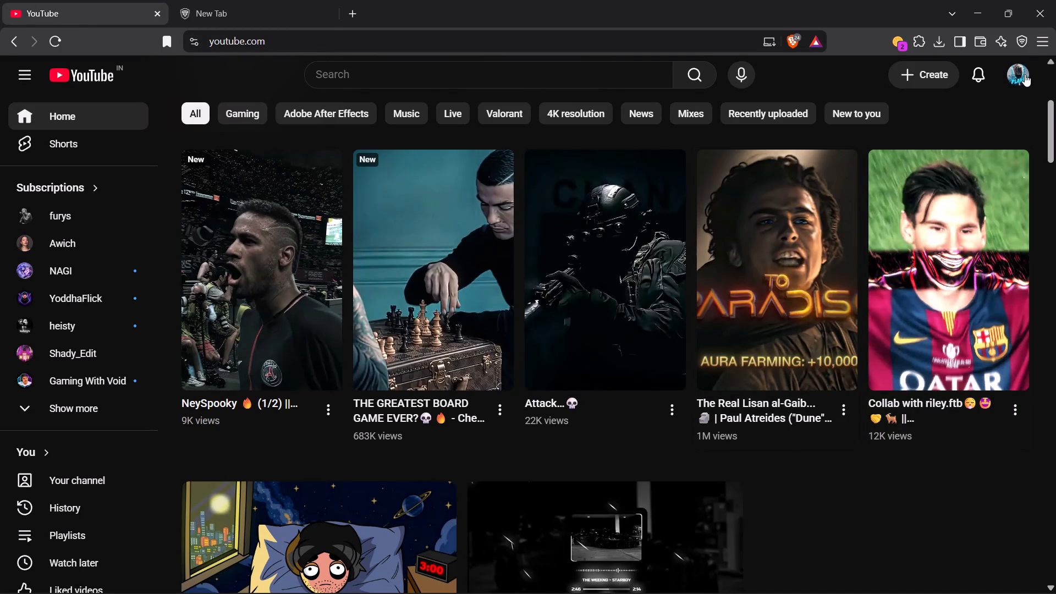
{"action": "left_click", "coordinate": [1025, 74]}
{"action": "left_click", "coordinate": [1009, 78]}
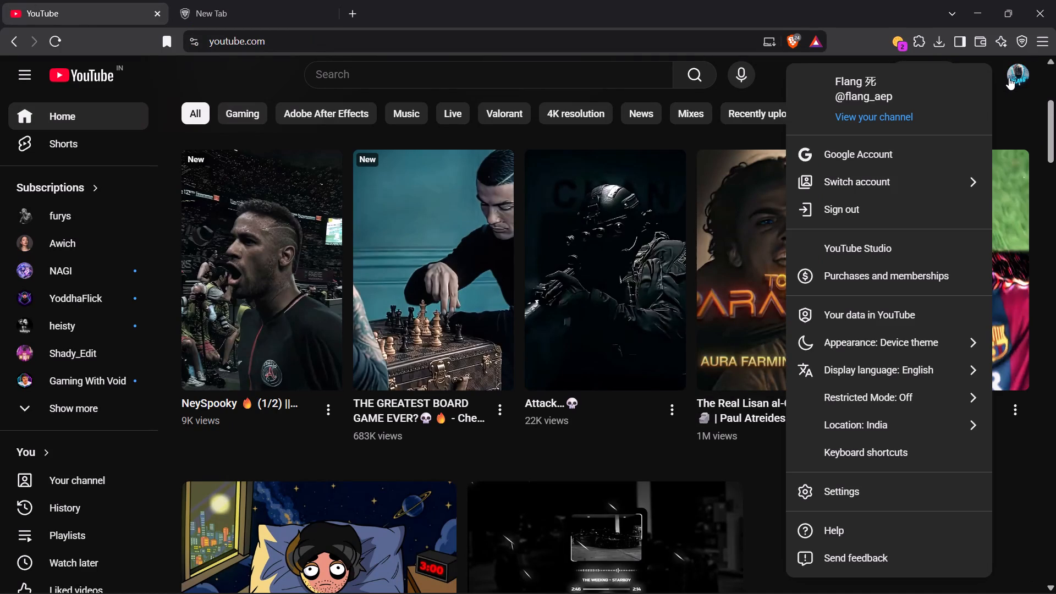
{"action": "scroll", "coordinate": [273, 425], "scroll_direction": "down", "scroll_amount": 5}
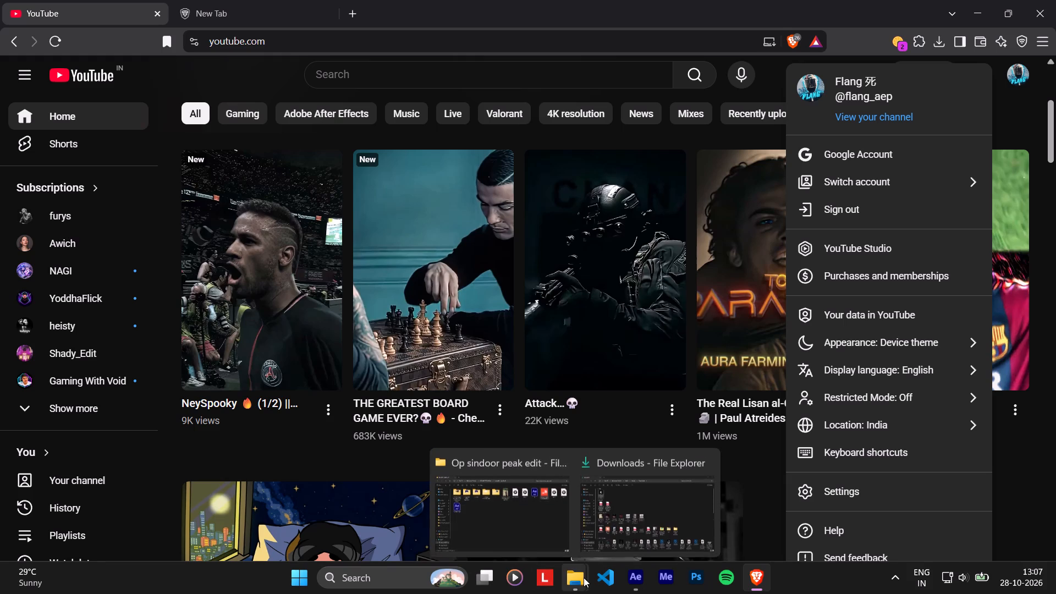
{"action": "left_click", "coordinate": [71, 388]}
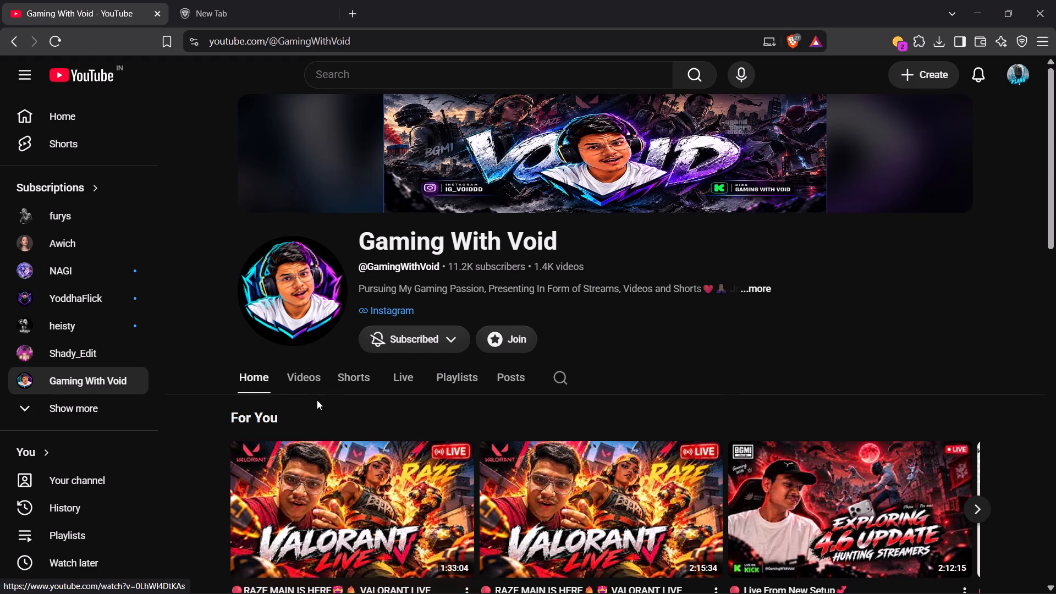
{"action": "left_click", "coordinate": [393, 382]}
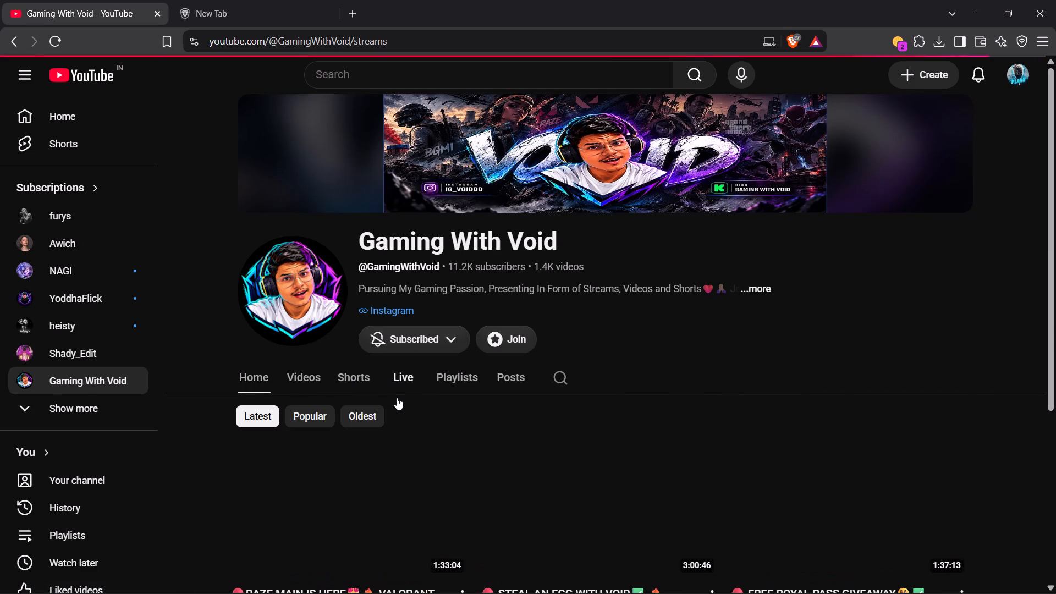
{"action": "scroll", "coordinate": [391, 404], "scroll_direction": "down", "scroll_amount": 1}
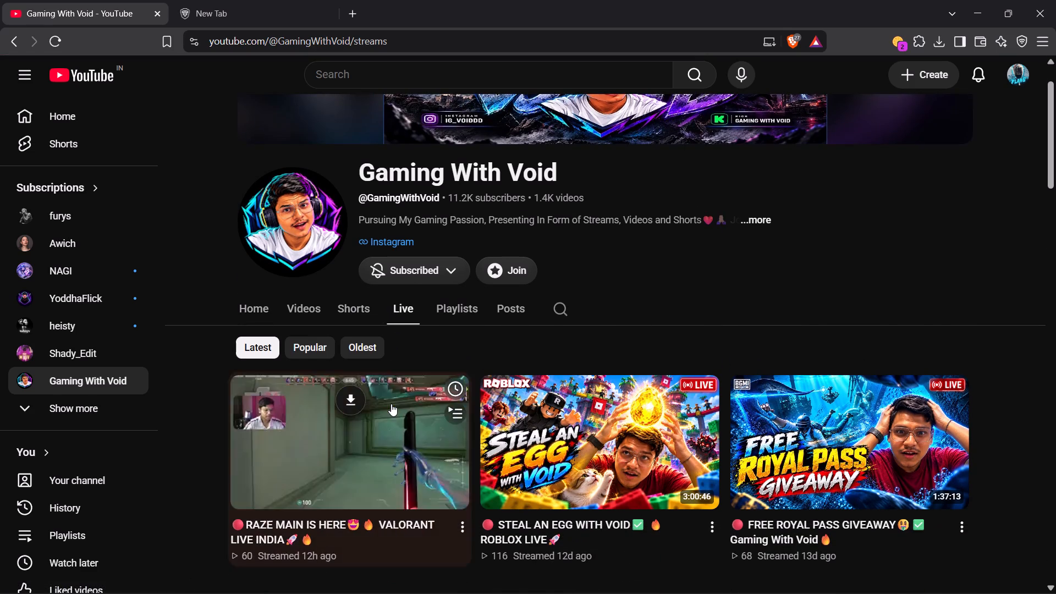
{"action": "scroll", "coordinate": [391, 404], "scroll_direction": "down", "scroll_amount": 1}
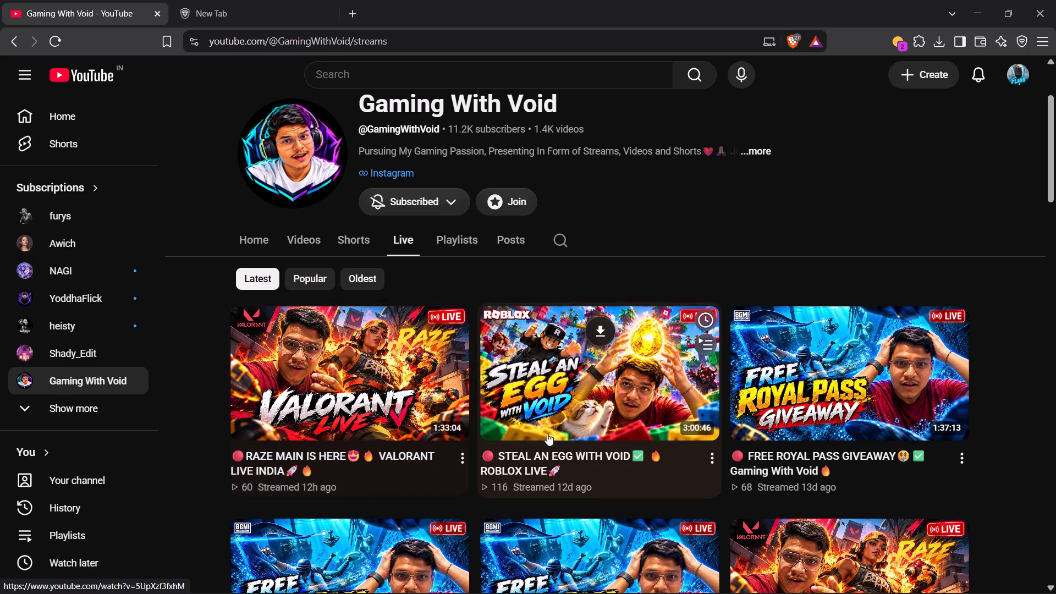
{"action": "scroll", "coordinate": [587, 475], "scroll_direction": "down", "scroll_amount": 1}
{"action": "scroll", "coordinate": [471, 455], "scroll_direction": "down", "scroll_amount": 2}
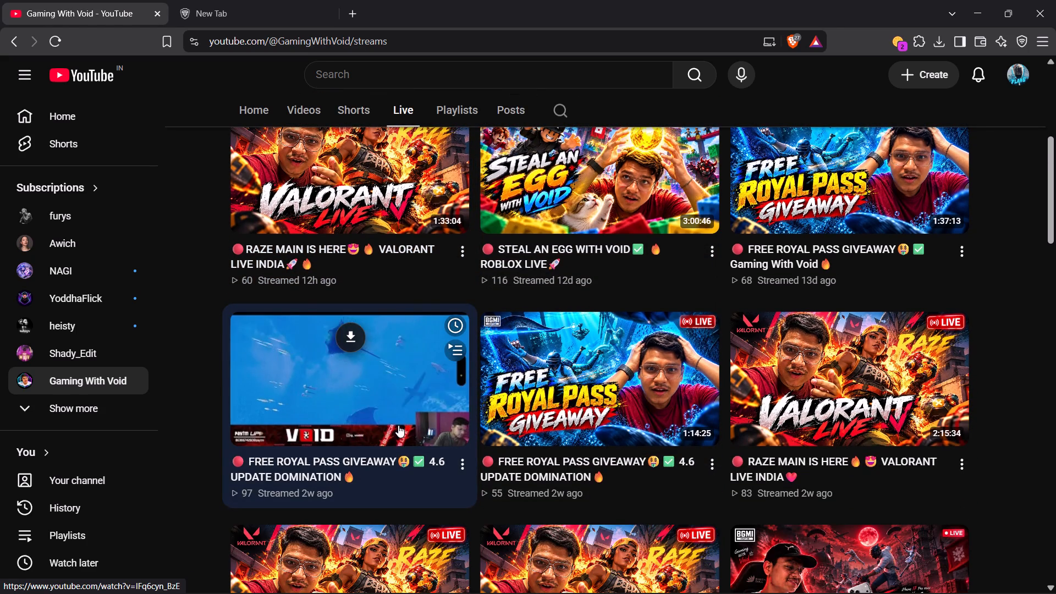
{"action": "scroll", "coordinate": [398, 425], "scroll_direction": "up", "scroll_amount": 7}
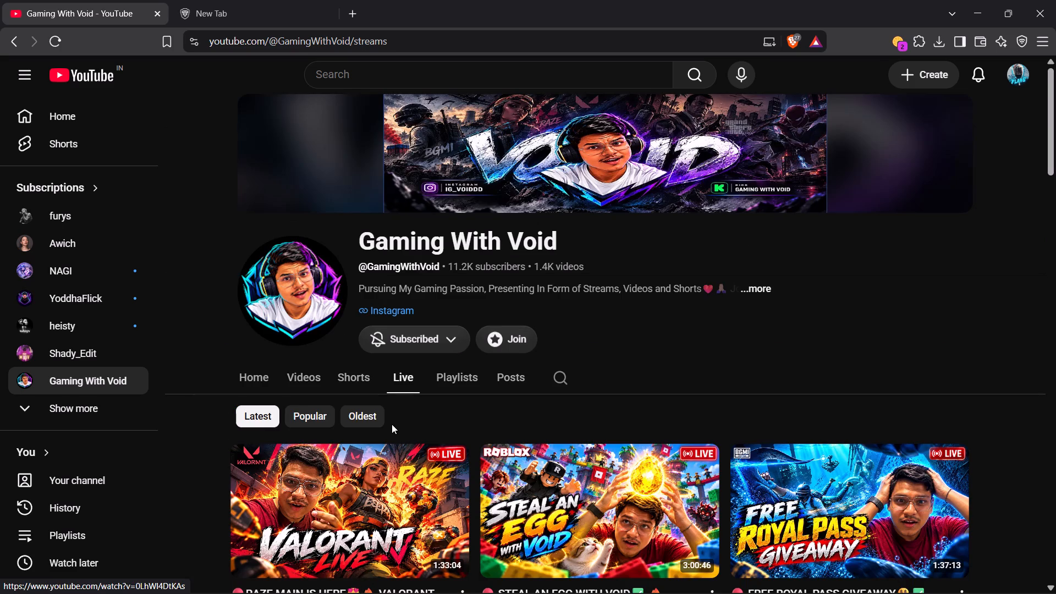
{"action": "scroll", "coordinate": [392, 424], "scroll_direction": "up", "scroll_amount": 1}
{"action": "left_click", "coordinate": [350, 378]}
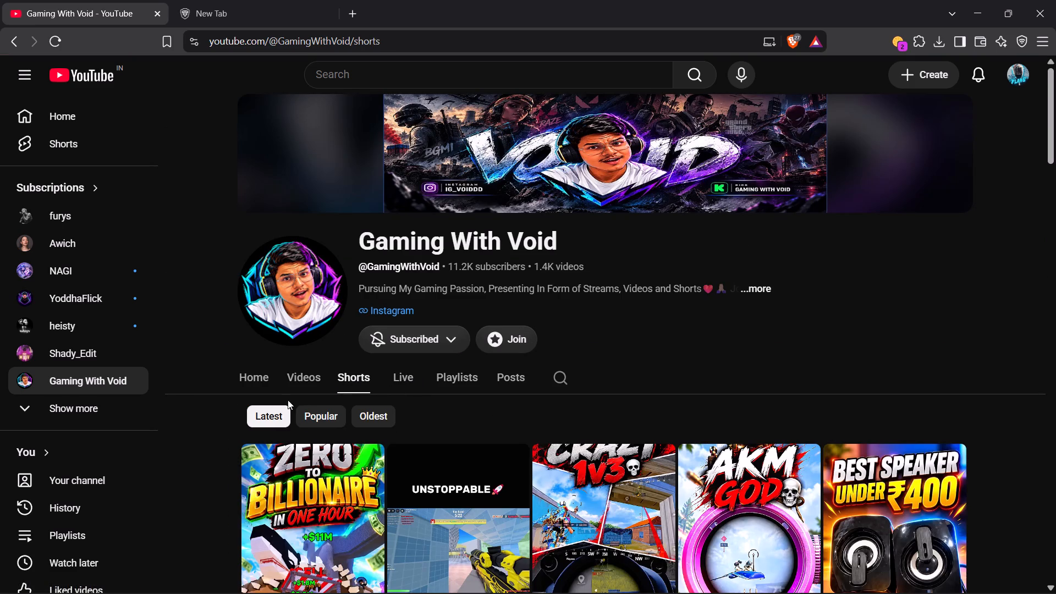
{"action": "left_click", "coordinate": [321, 417]}
{"action": "scroll", "coordinate": [207, 421], "scroll_direction": "down", "scroll_amount": 4}
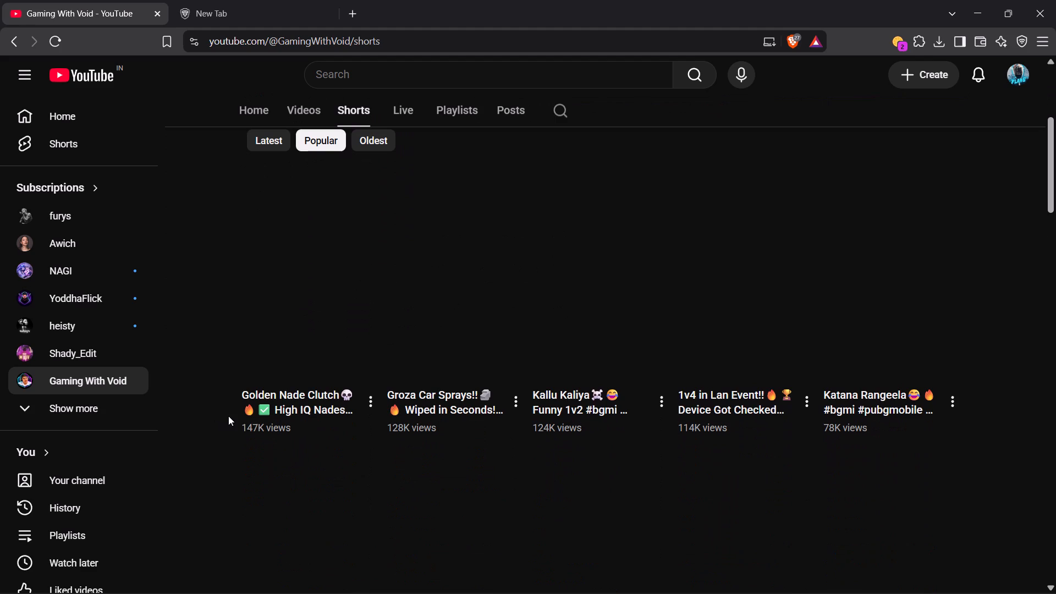
{"action": "scroll", "coordinate": [233, 413], "scroll_direction": "up", "scroll_amount": 2}
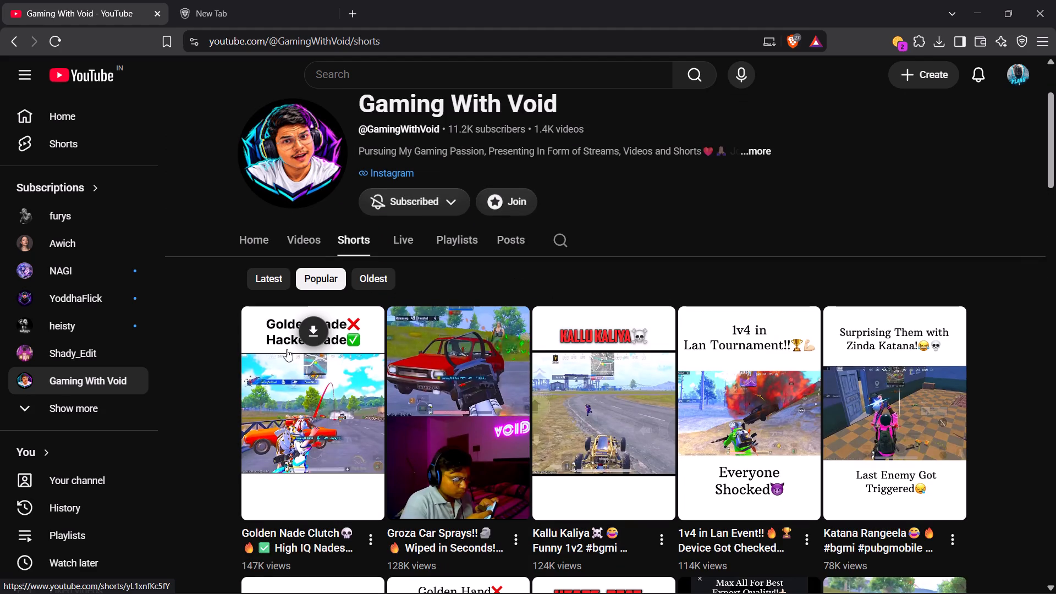
{"action": "left_click", "coordinate": [158, 13]}
Switch to After Effects and preview the OP sindoor composition several times, including from 0:00:00:00, to check the sound effects against the transitions.
{"action": "key", "text": "alt+Tab"}
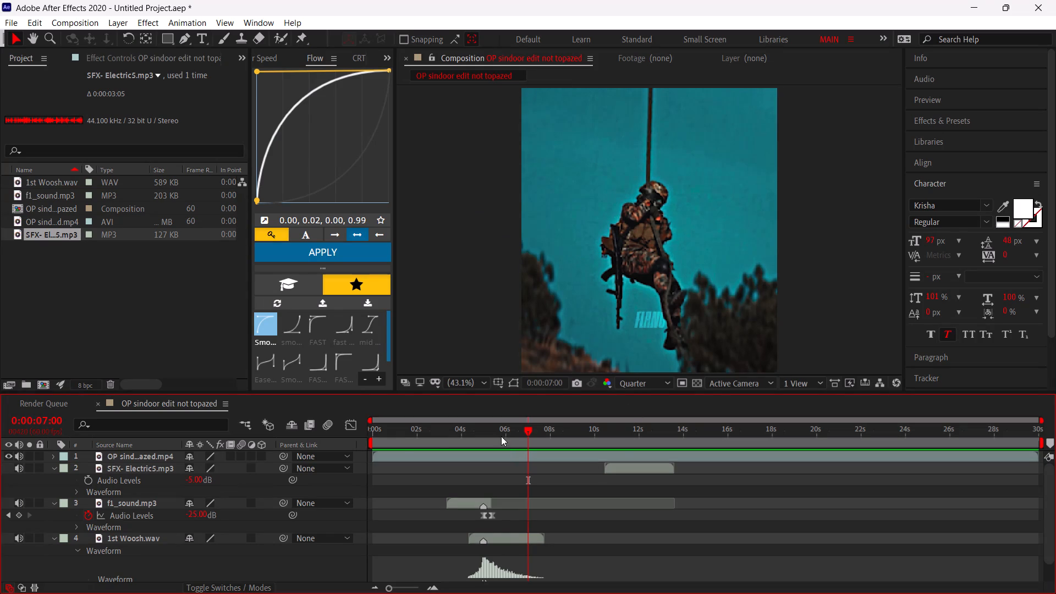
{"action": "left_click_drag", "start_coordinate": [501, 436], "coordinate": [403, 447]}
{"action": "key", "text": "space"}
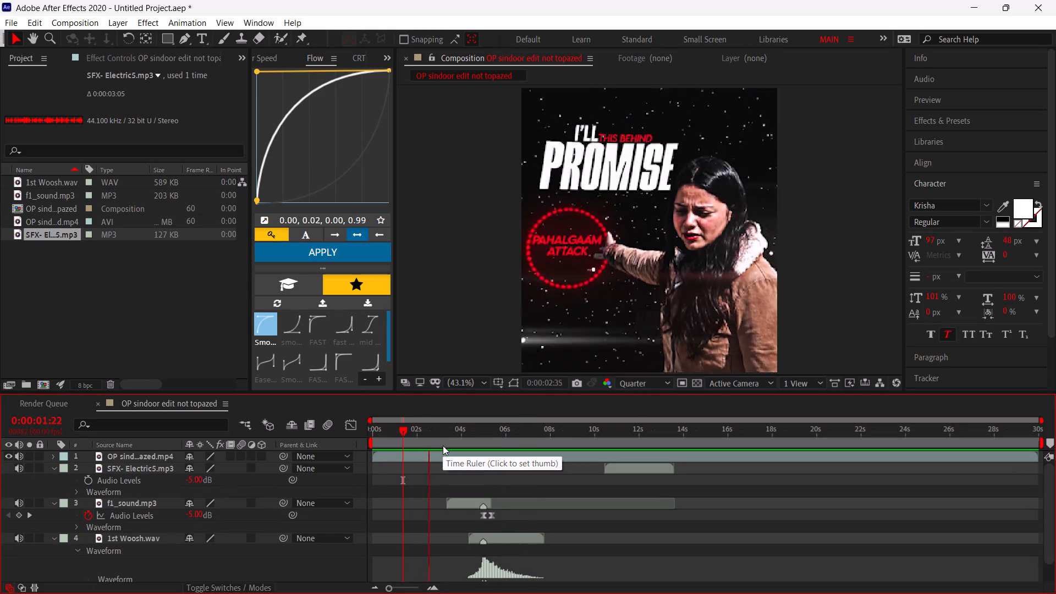
{"action": "left_click_drag", "start_coordinate": [433, 442], "coordinate": [404, 436]}
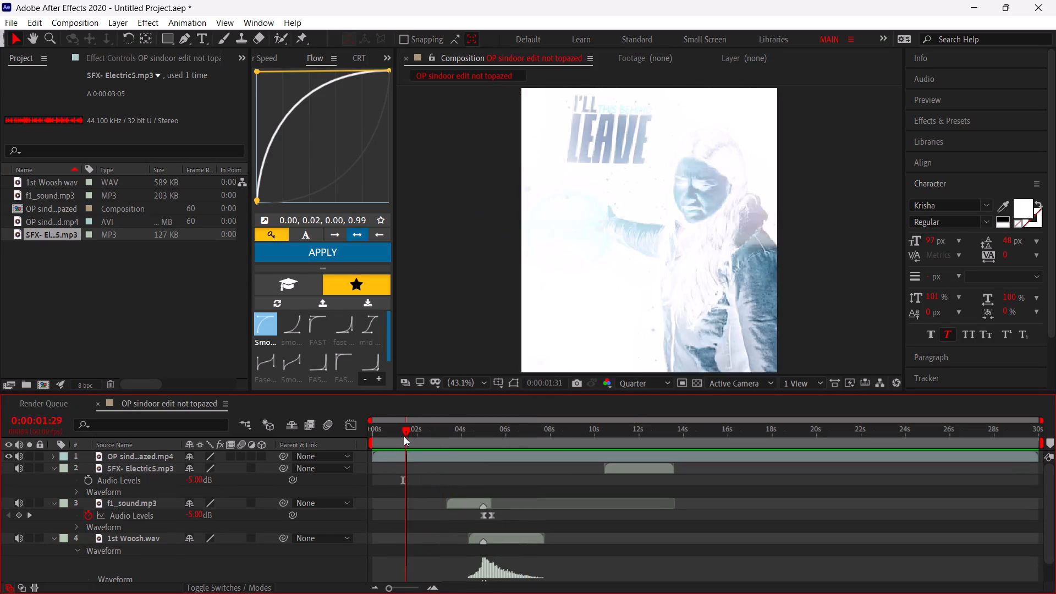
{"action": "left_click_drag", "start_coordinate": [404, 436], "coordinate": [415, 439]}
{"action": "key", "text": "space"}
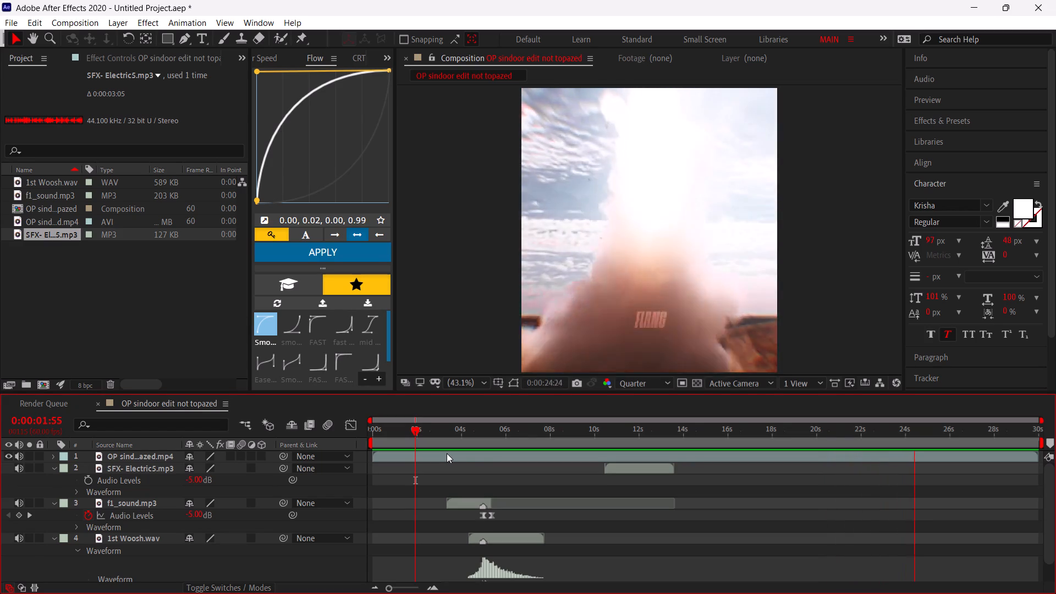
{"action": "left_click_drag", "start_coordinate": [417, 432], "coordinate": [320, 450]}
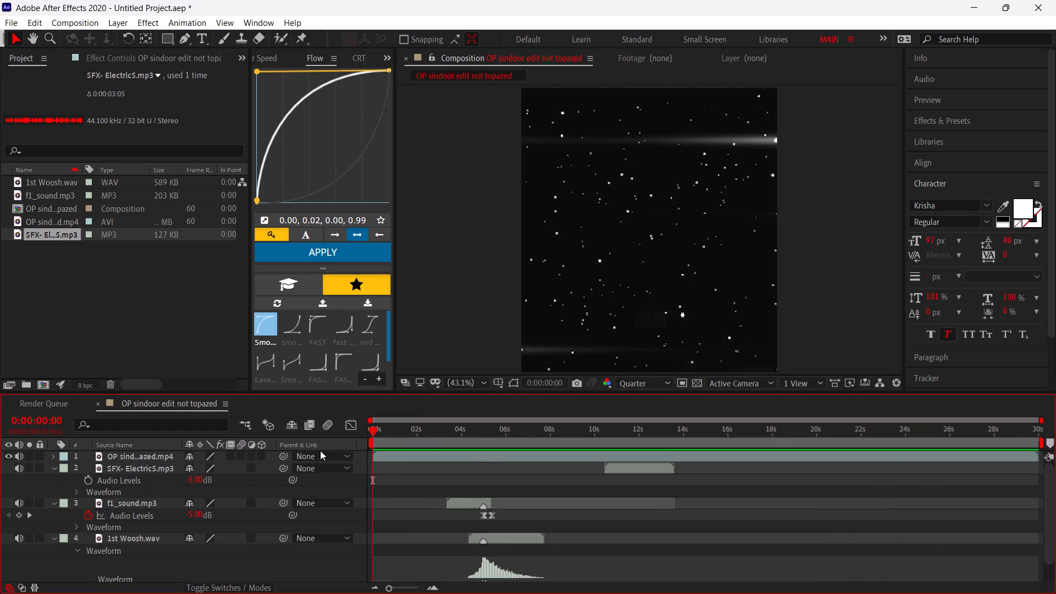
{"action": "key", "text": "space"}
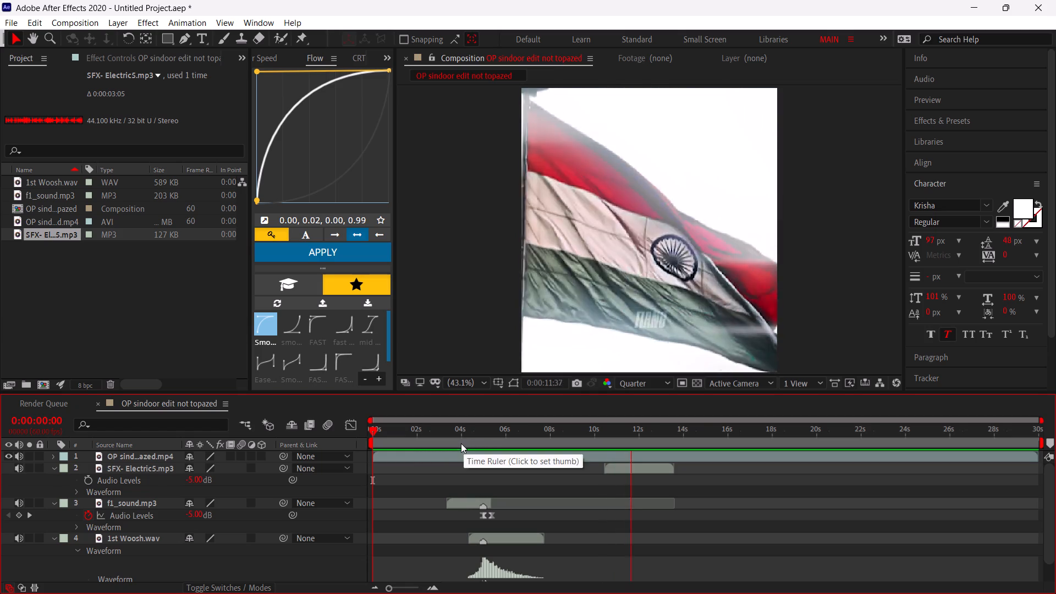
{"action": "left_click_drag", "start_coordinate": [459, 442], "coordinate": [613, 473]}
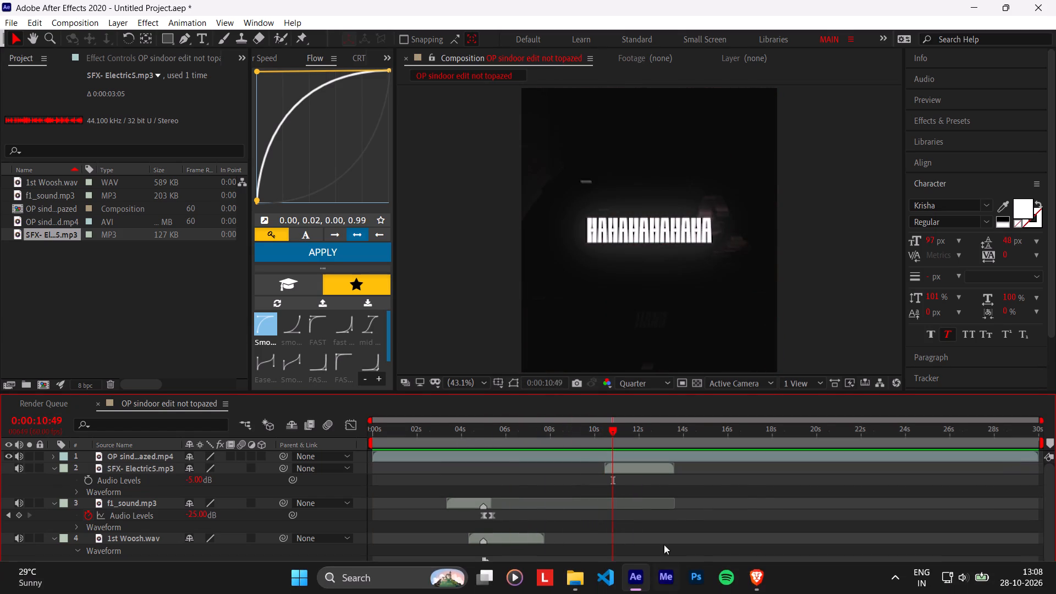
{"action": "left_click", "coordinate": [762, 492]}
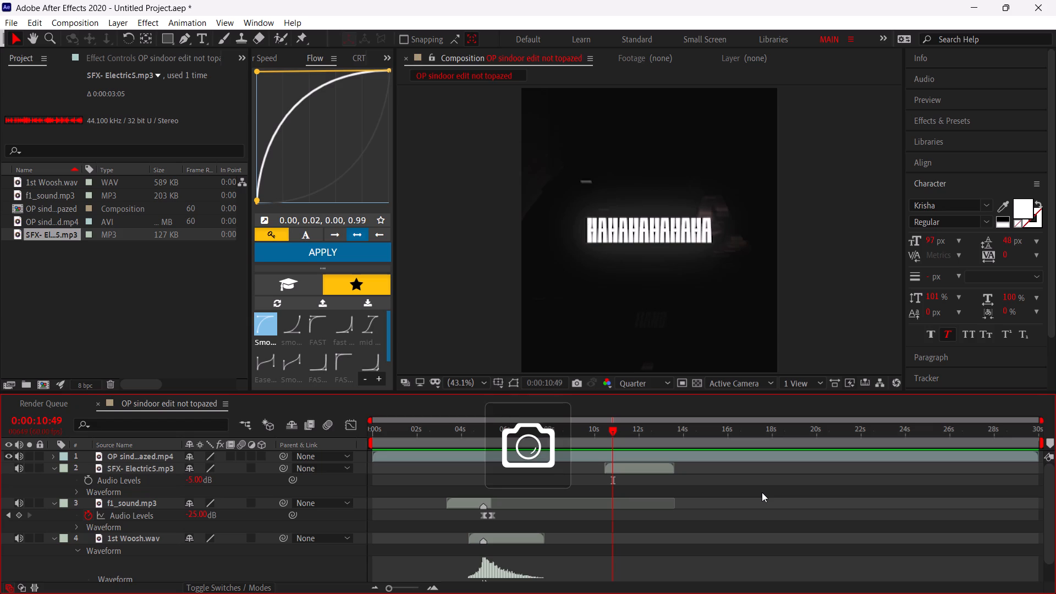
Switch to Brave and skim the YouTube tutorial "How to do Furys.vfx watermark (kinda)" for how the watermark text effect is built.
{"action": "key", "text": "alt+Tab"}
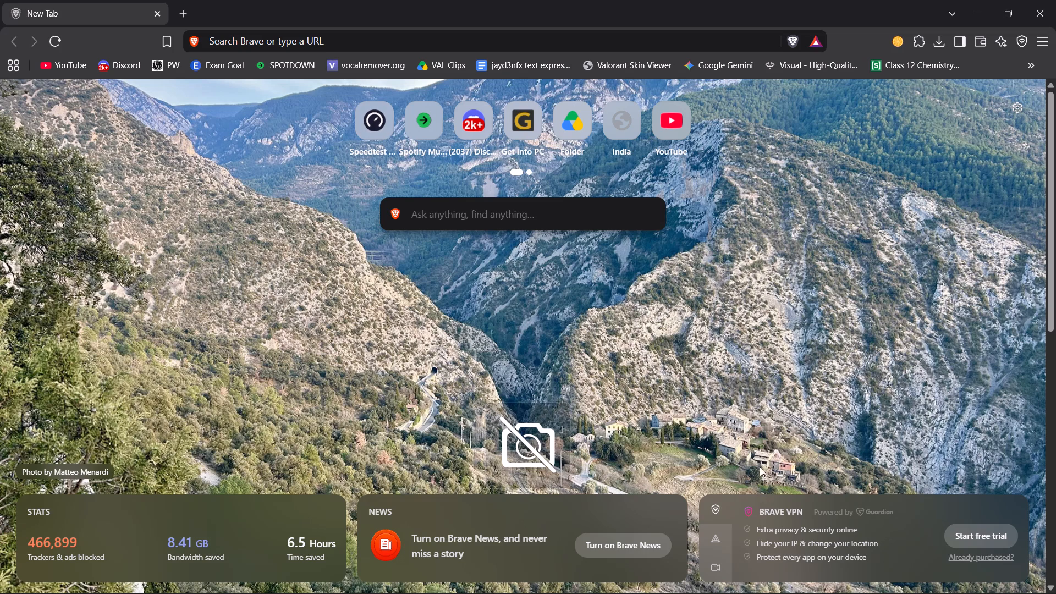
{"action": "left_click", "coordinate": [694, 109]}
{"action": "left_click", "coordinate": [674, 116]}
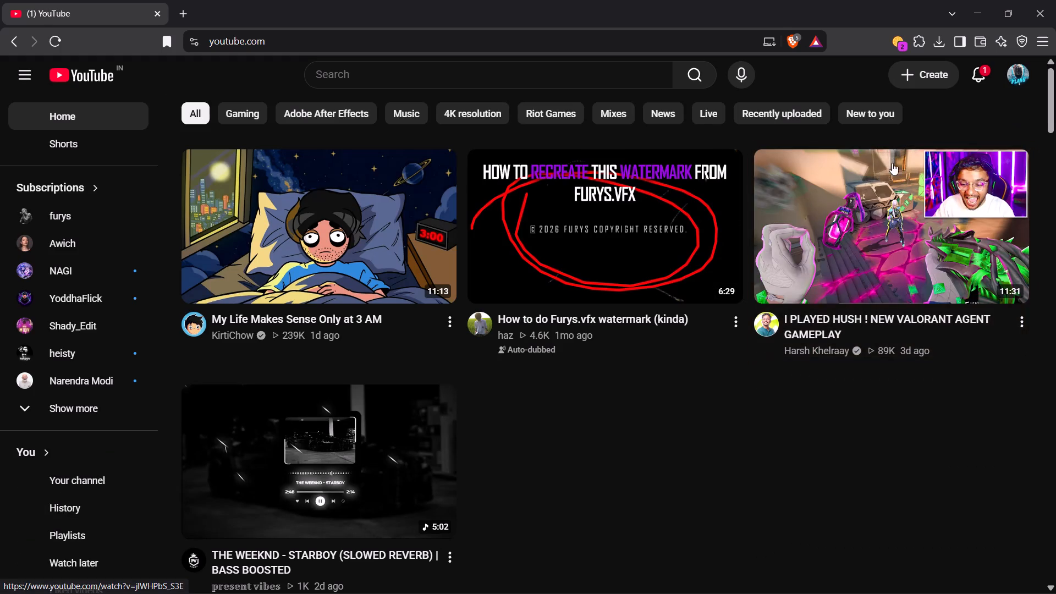
{"action": "left_click", "coordinate": [668, 249]}
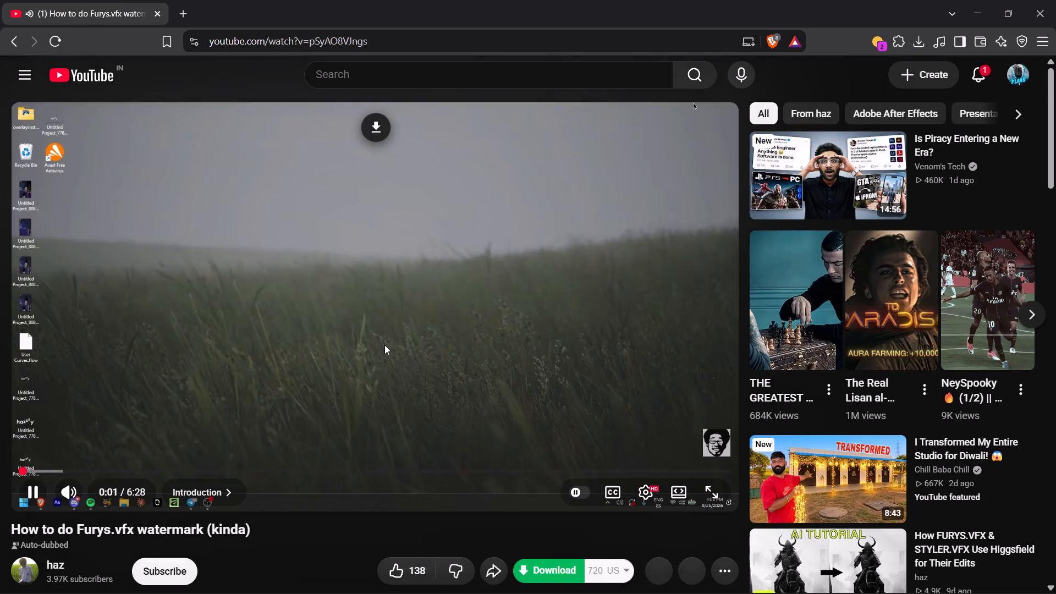
{"action": "key", "text": "Right"}
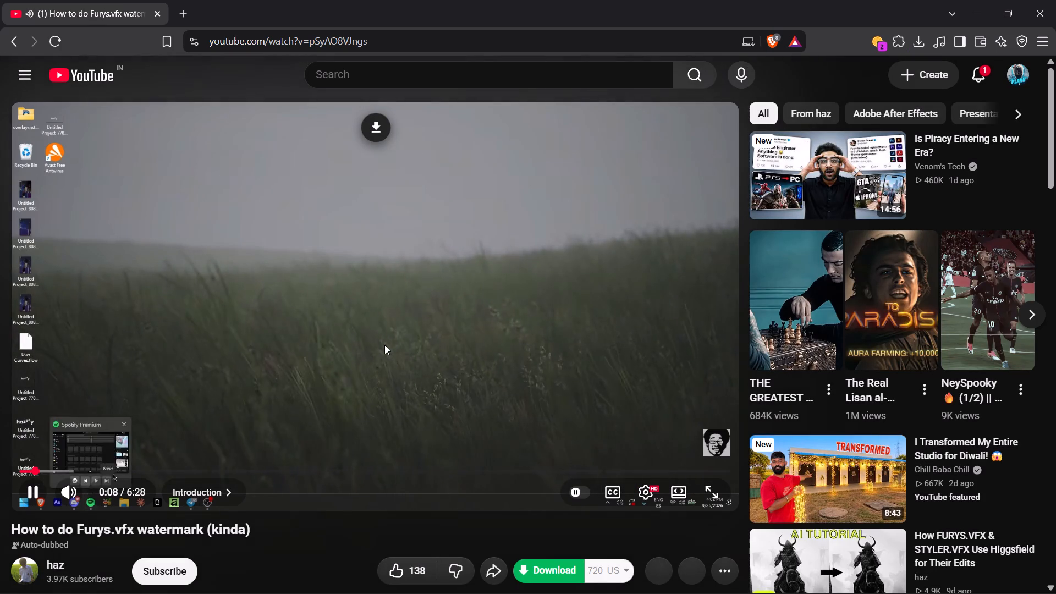
{"action": "key", "text": "Right"}
{"action": "key", "text": "Right"}
{"action": "key", "text": "Right"}
{"action": "key", "text": "Right"}
{"action": "key", "text": "Right"}
{"action": "key", "text": "Right"}
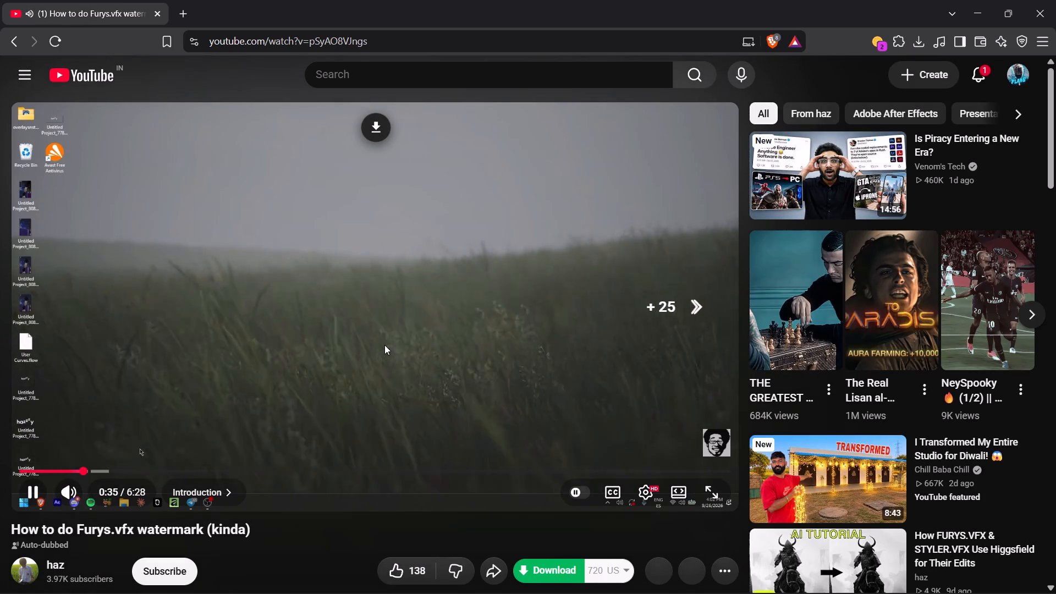
{"action": "key", "text": "Right"}
{"action": "key", "text": "Right"}
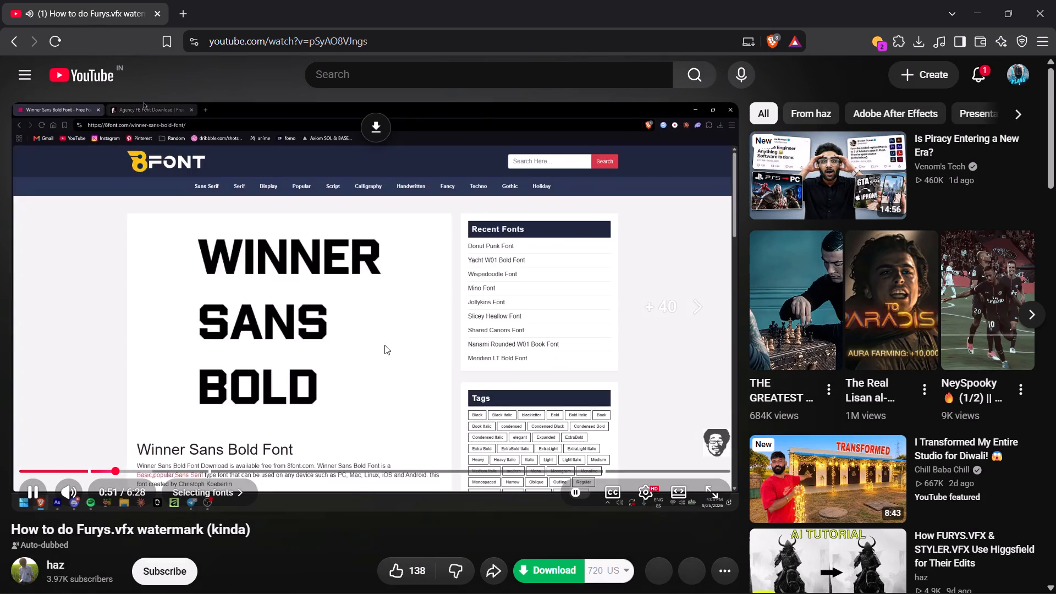
{"action": "key", "text": "Right"}
{"action": "key", "text": "Right"}
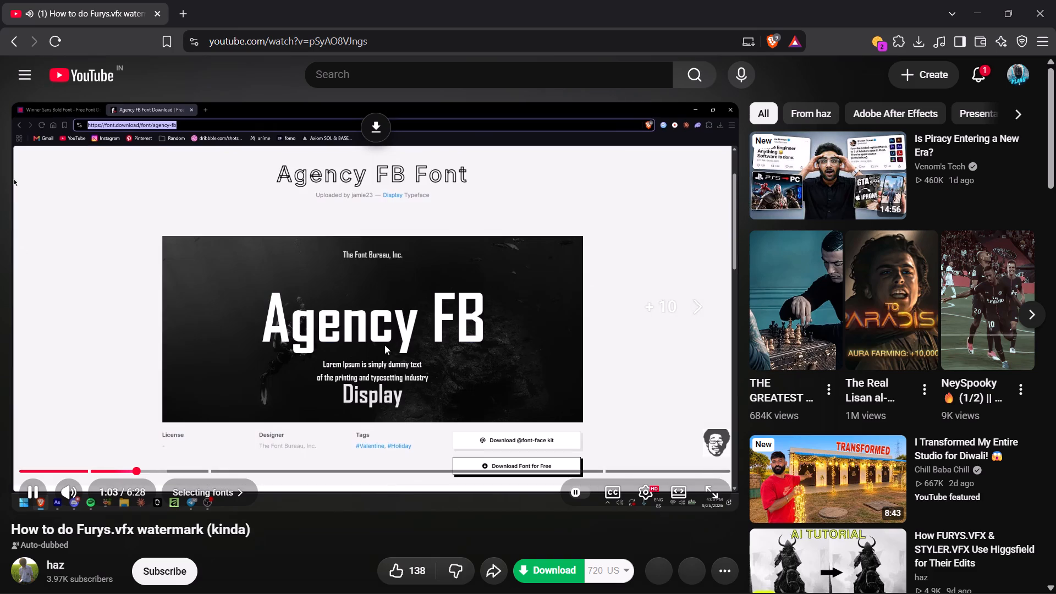
{"action": "key", "text": "Right"}
{"action": "key", "text": "Right"}
{"action": "key", "text": "Right"}
{"action": "key", "text": "Right"}
{"action": "key", "text": "Right"}
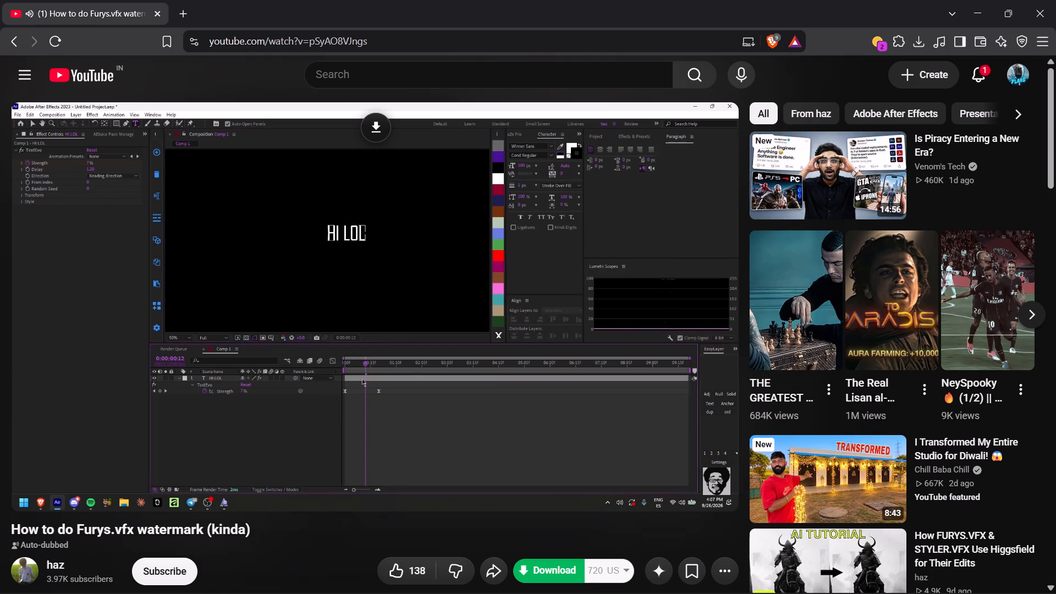
{"action": "key", "text": "Right"}
{"action": "key", "text": "Right"}
{"action": "key", "text": "Right"}
{"action": "key", "text": "Right"}
{"action": "key", "text": "Right"}
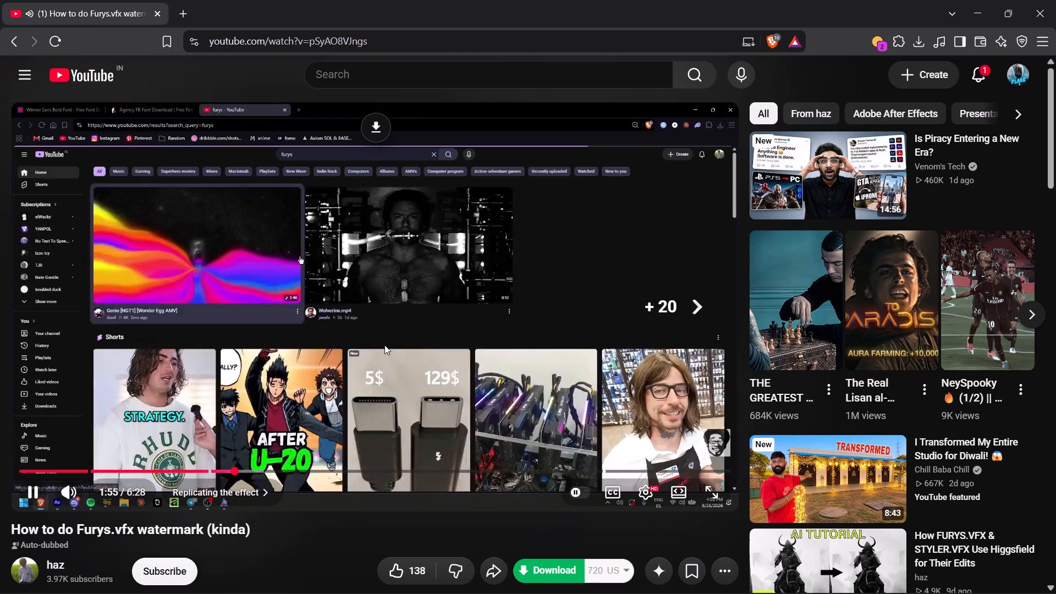
{"action": "key", "text": "Right"}
{"action": "key", "text": "Right"}
{"action": "key", "text": "Right"}
{"action": "key", "text": "Right"}
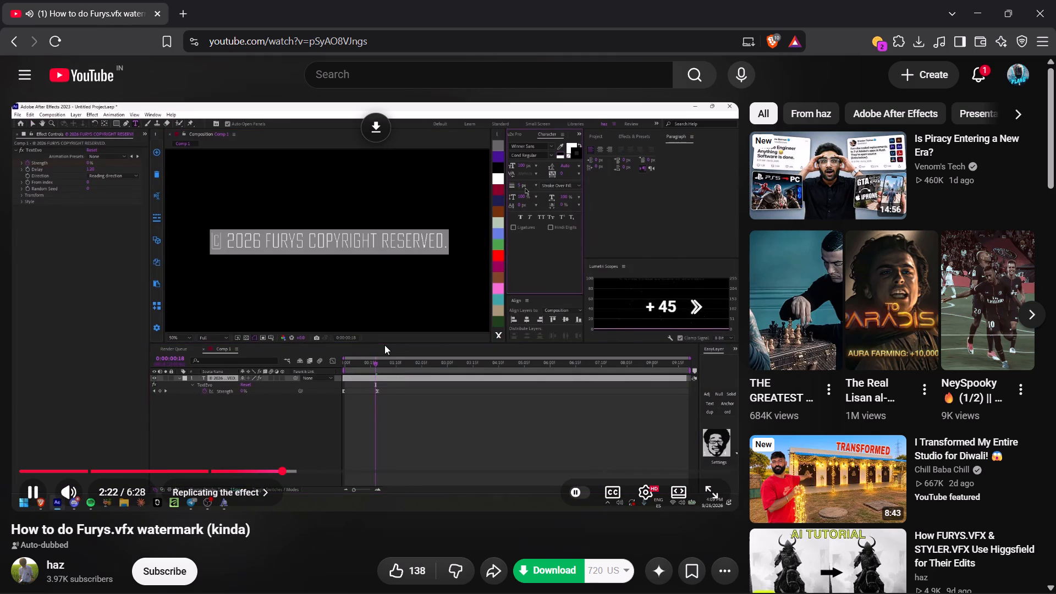
{"action": "key", "text": "Right"}
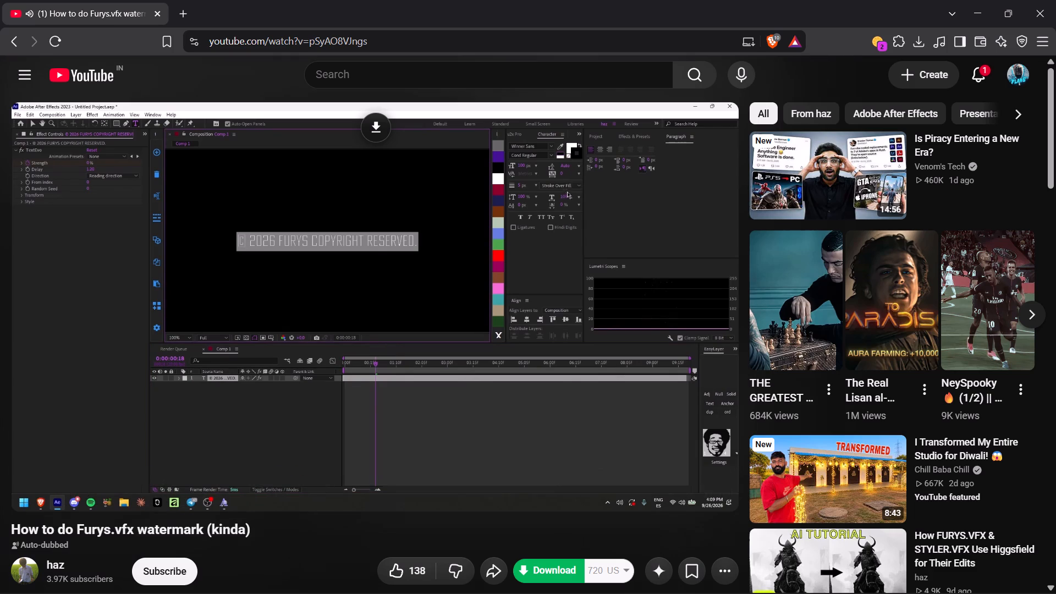
{"action": "key", "text": "Right"}
{"action": "key", "text": "Right"}
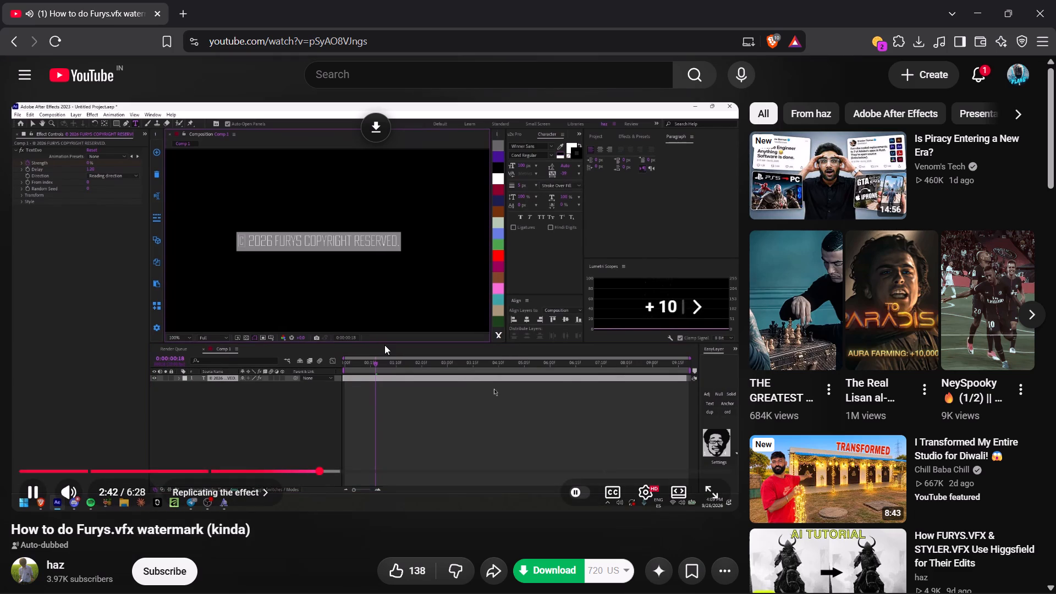
{"action": "key", "text": "Right"}
{"action": "key", "text": "Right"}
{"action": "key", "text": "Right"}
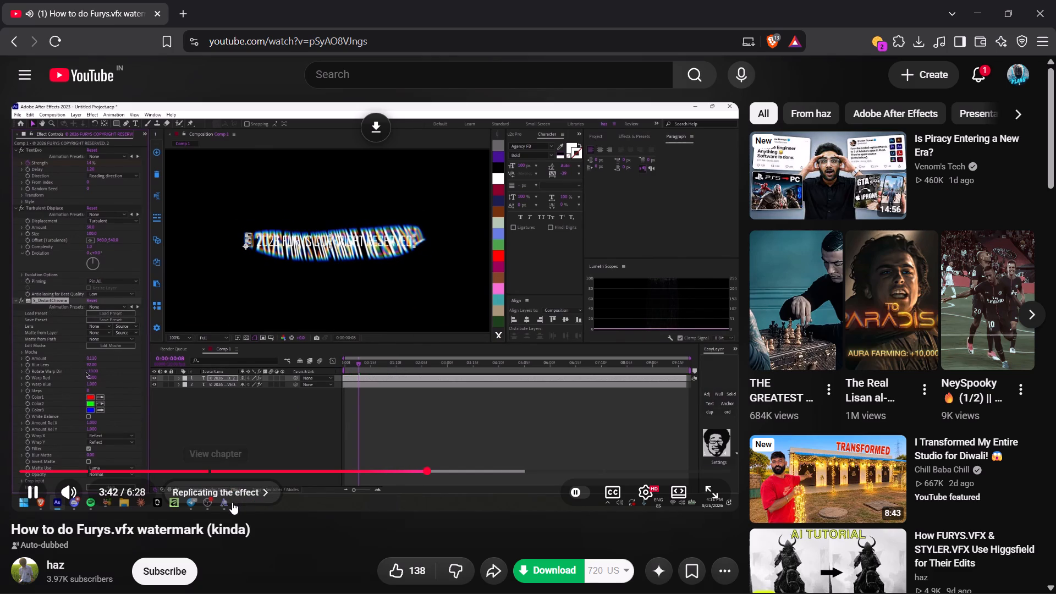
{"action": "left_click", "coordinate": [216, 341]}
Return to After Effects and preview the composition from about 0:00:05:57.
{"action": "key", "text": "alt+Tab"}
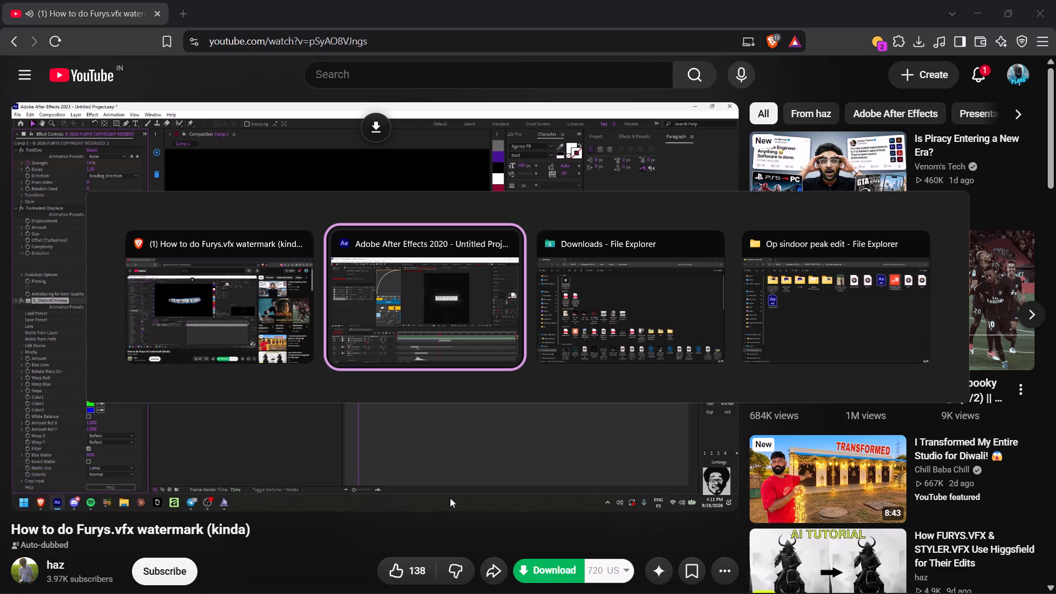
{"action": "left_click", "coordinate": [417, 321]}
{"action": "left_click", "coordinate": [505, 438]}
{"action": "key", "text": "space"}
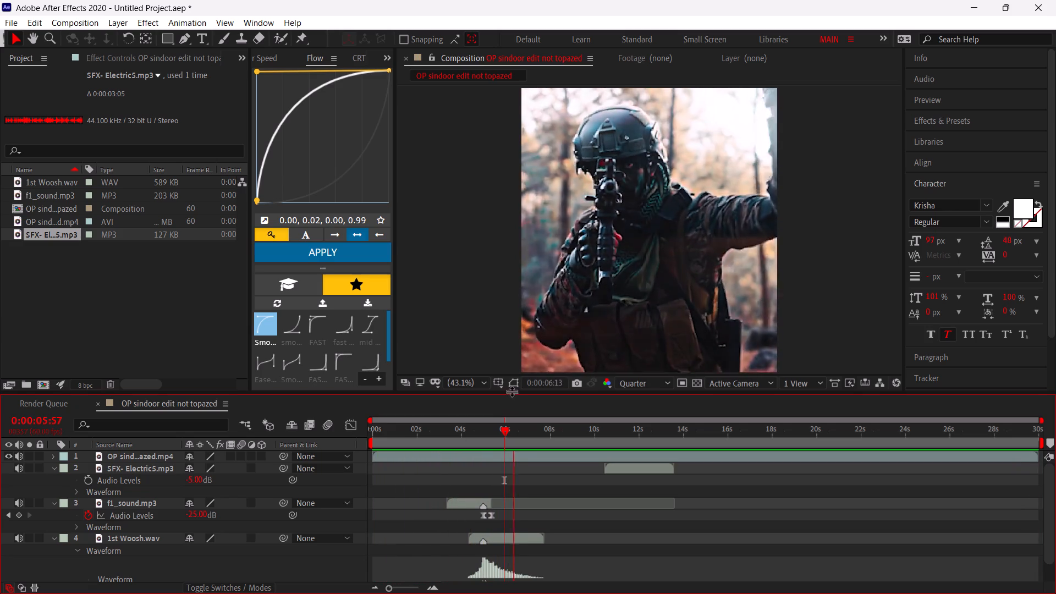
{"action": "left_click", "coordinate": [448, 444]}
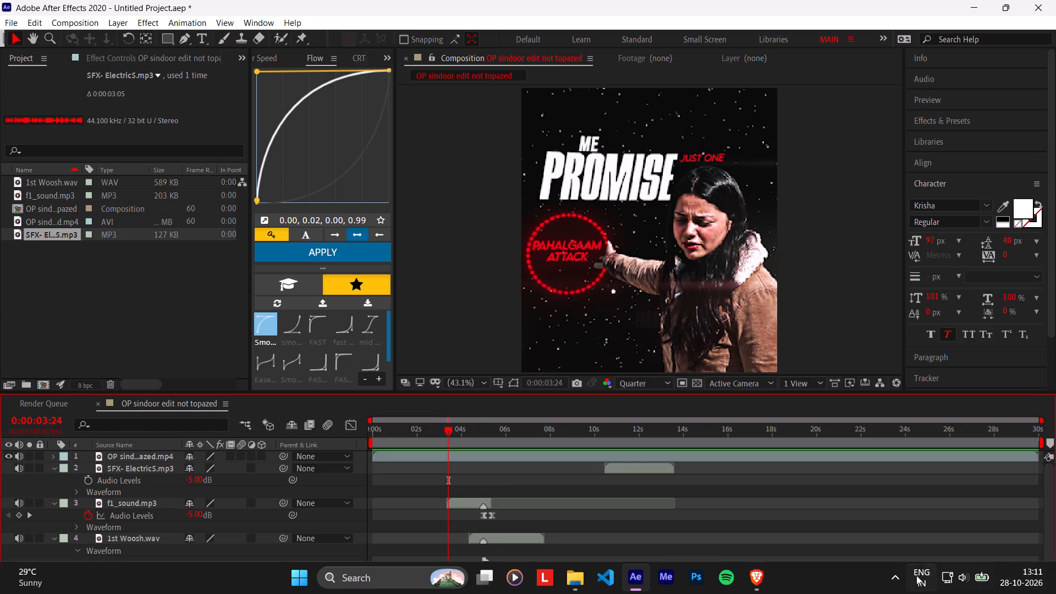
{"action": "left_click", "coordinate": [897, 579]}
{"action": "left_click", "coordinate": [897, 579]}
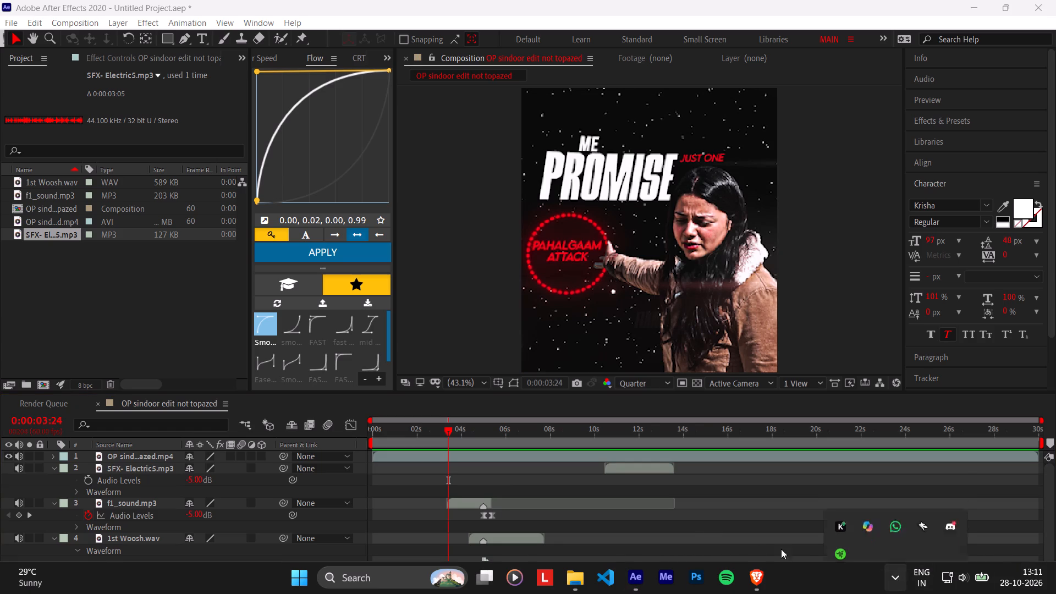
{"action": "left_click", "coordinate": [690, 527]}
Play the composition from 0:00:00:00 to check how the placed sound effects match the transitions.
{"action": "left_click_drag", "start_coordinate": [379, 439], "coordinate": [315, 449]}
{"action": "key", "text": "space"}
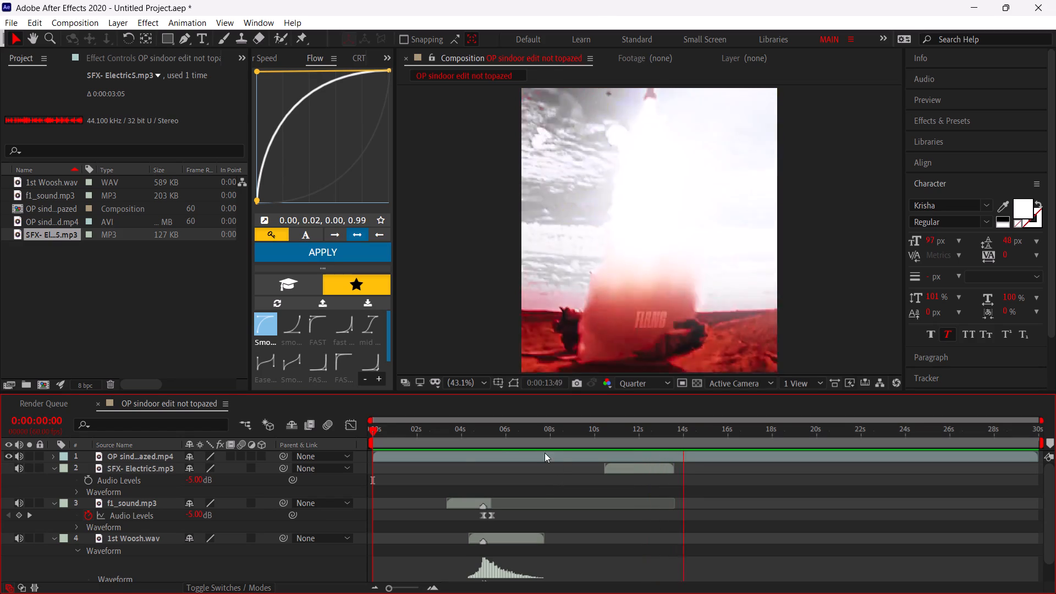
{"action": "left_click", "coordinate": [431, 441]}
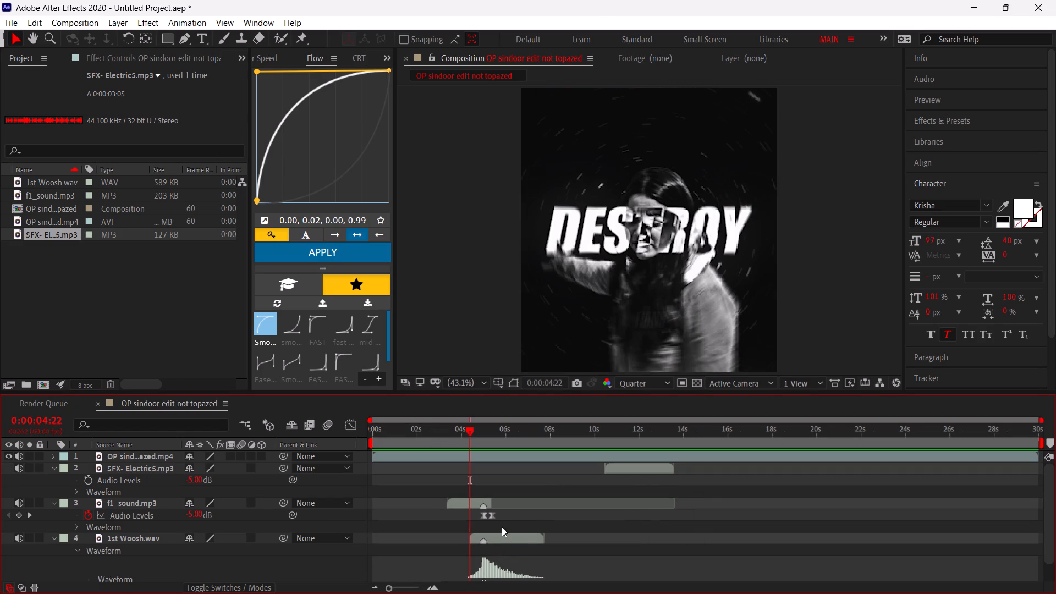
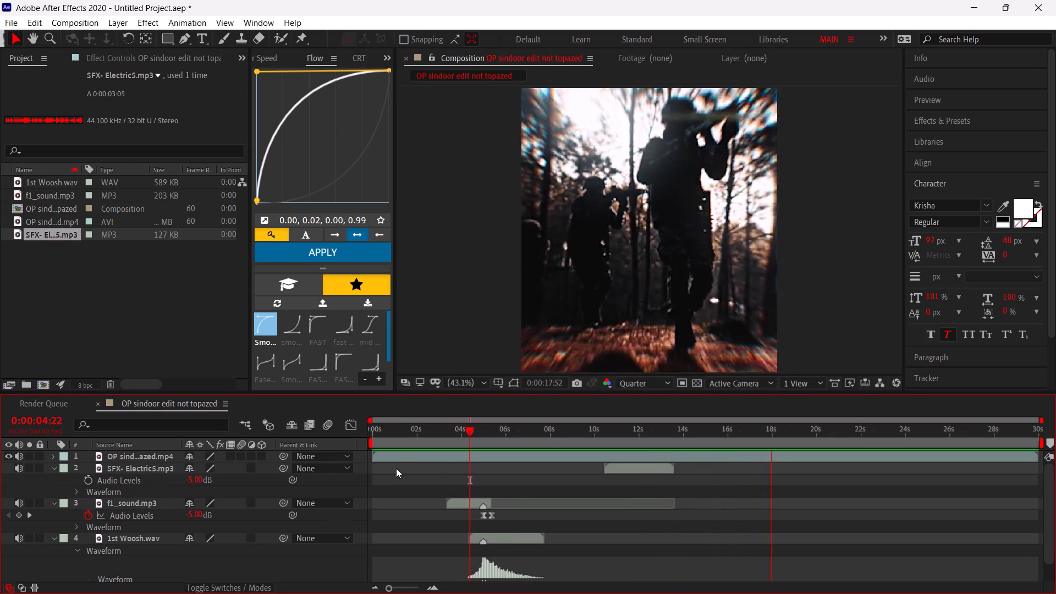
Preview the composition from about 0:00:02:34 and again from 0:00:11:39 to check the sound effects against the clips.
{"action": "left_click", "coordinate": [430, 435]}
{"action": "key", "text": "space"}
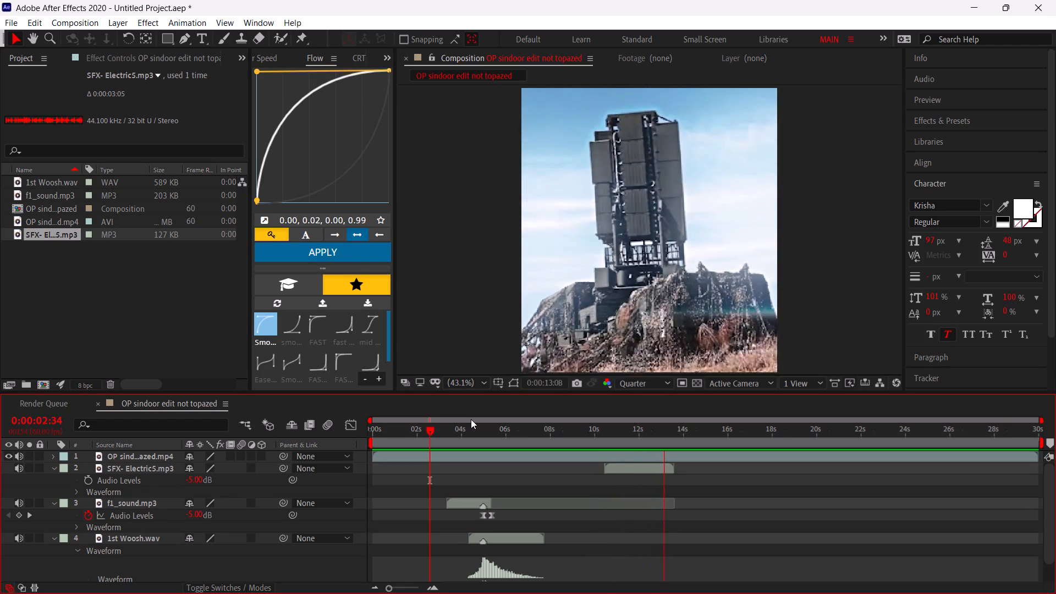
{"action": "left_click_drag", "start_coordinate": [637, 431], "coordinate": [631, 435]}
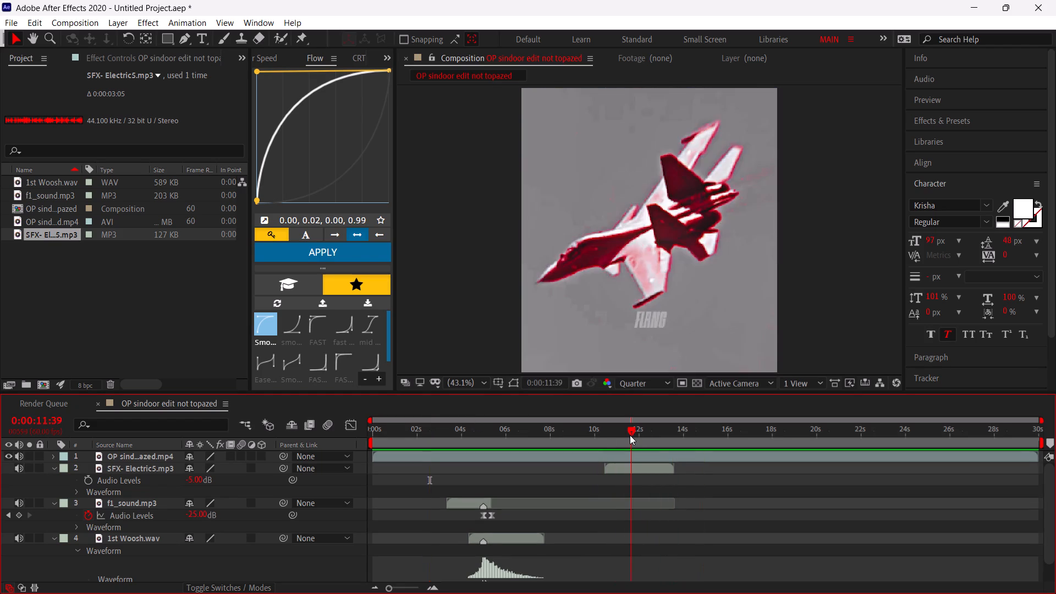
{"action": "key", "text": "space"}
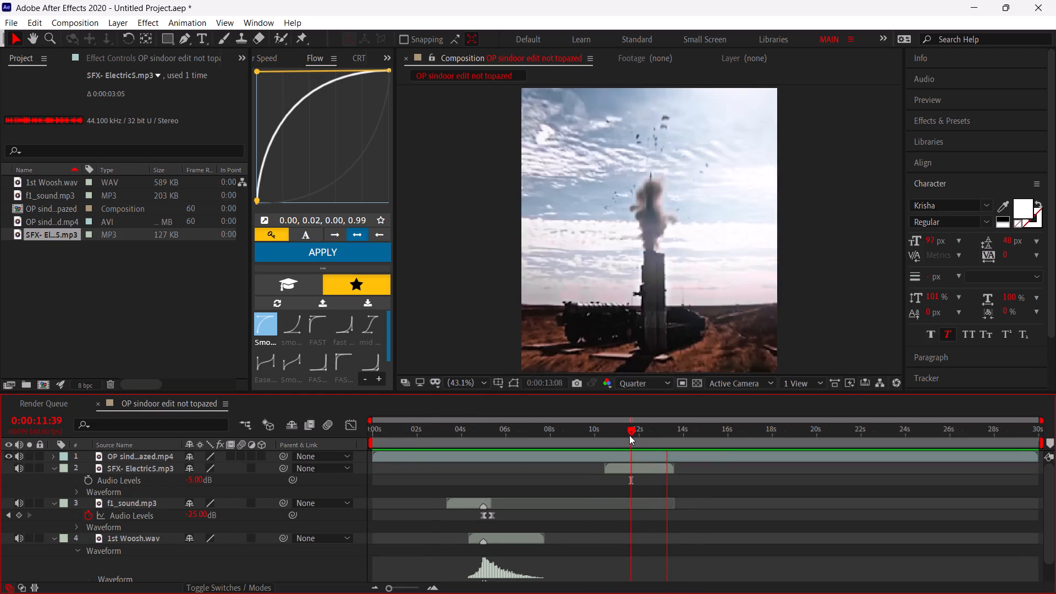
{"action": "left_click", "coordinate": [629, 435]}
Duplicate the SFX- Electric5, f1_sound and 1st Woosh layers and move the copies together into the second half of the timeline.
{"action": "left_click", "coordinate": [504, 538]}
{"action": "left_click", "coordinate": [643, 471], "text": "shift"}
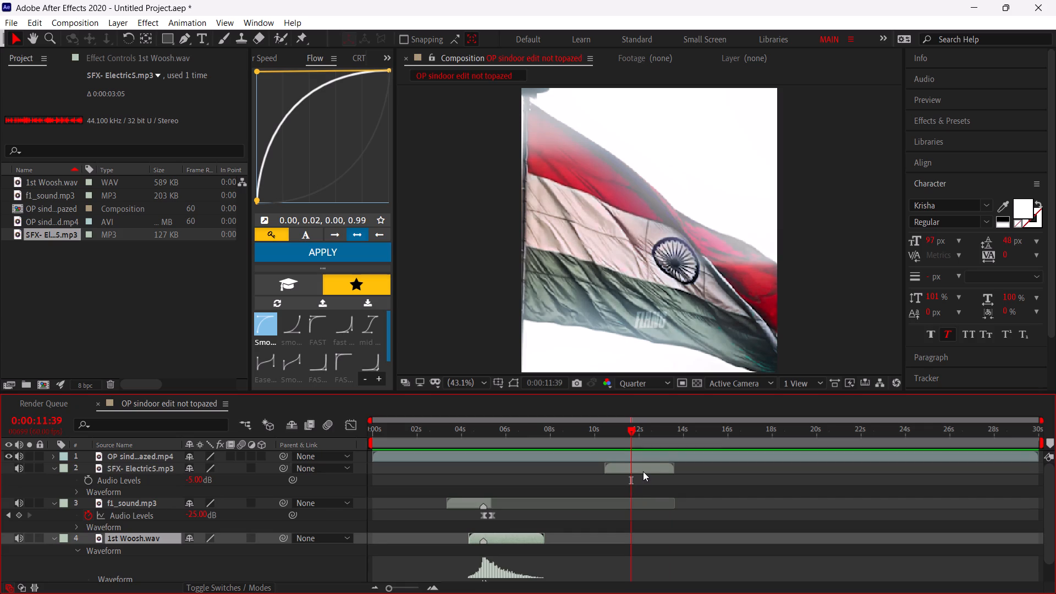
{"action": "key", "text": "ctrl+d"}
{"action": "left_click_drag", "start_coordinate": [466, 514], "coordinate": [467, 514]}
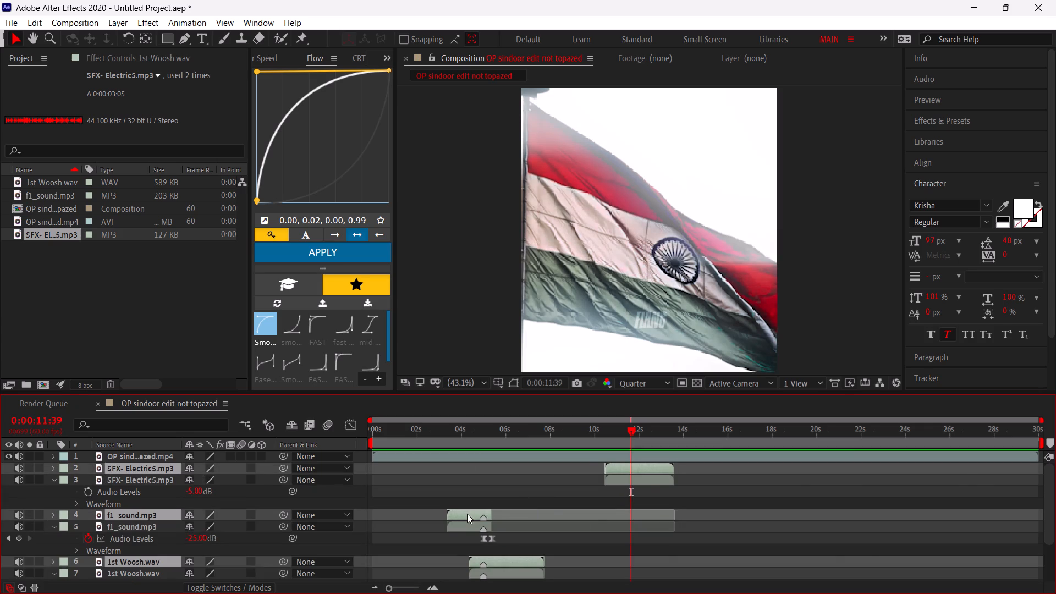
{"action": "left_click_drag", "start_coordinate": [467, 514], "coordinate": [794, 499]}
Set the current time to the red flash transition at 0:00:14:49 and shift the three copied sound layers so their markers meet it.
{"action": "left_click_drag", "start_coordinate": [666, 446], "coordinate": [729, 448]}
{"action": "scroll", "coordinate": [729, 448], "scroll_direction": "up", "scroll_amount": 2, "text": "alt"}
{"action": "left_click_drag", "start_coordinate": [718, 438], "coordinate": [612, 443]}
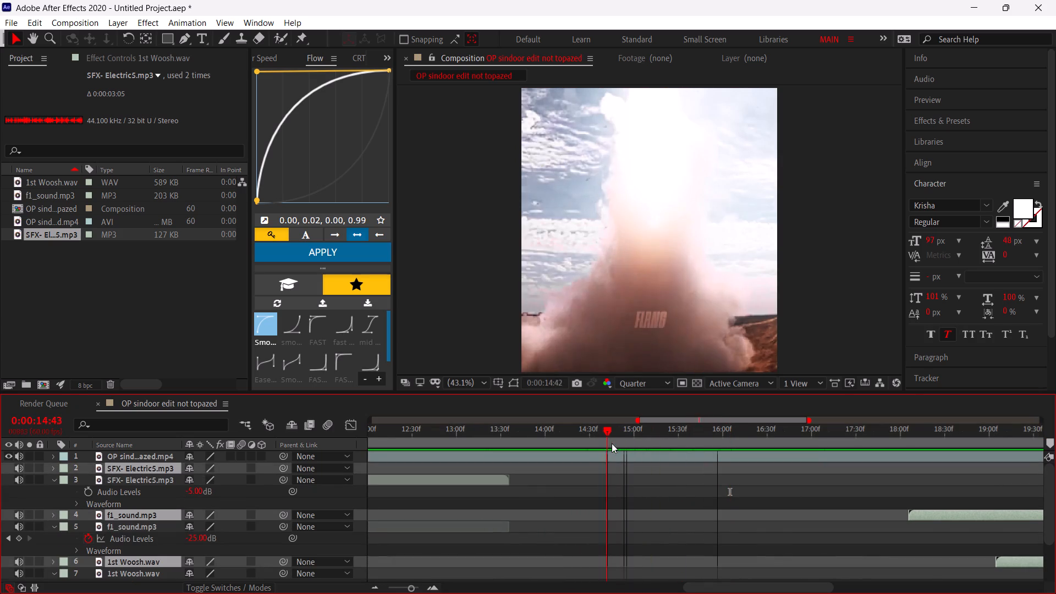
{"action": "left_click_drag", "start_coordinate": [612, 443], "coordinate": [615, 446]}
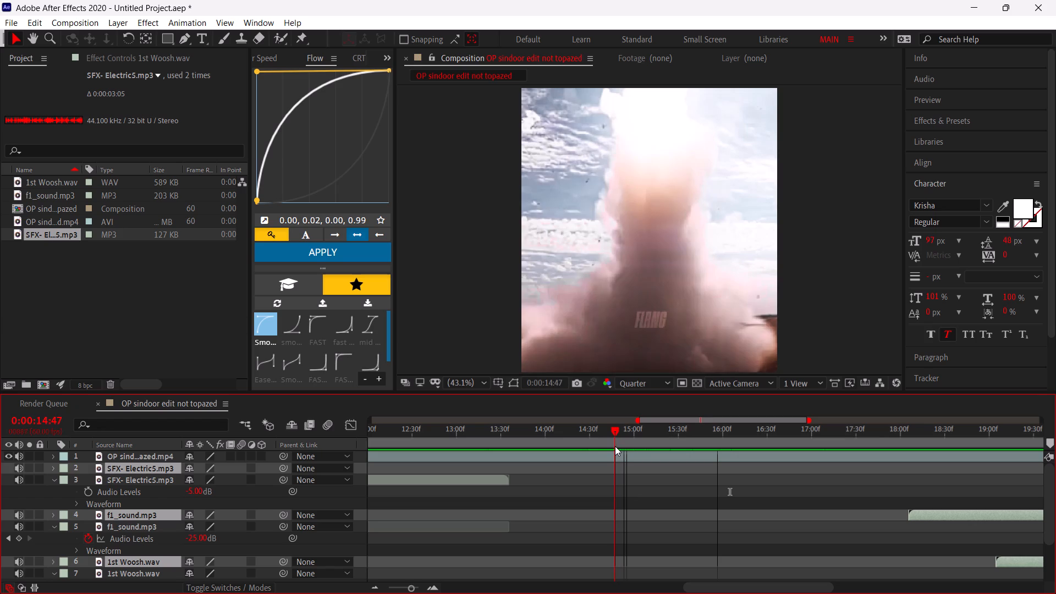
{"action": "left_click_drag", "start_coordinate": [615, 446], "coordinate": [618, 447]}
{"action": "left_click_drag", "start_coordinate": [977, 513], "coordinate": [811, 514]}
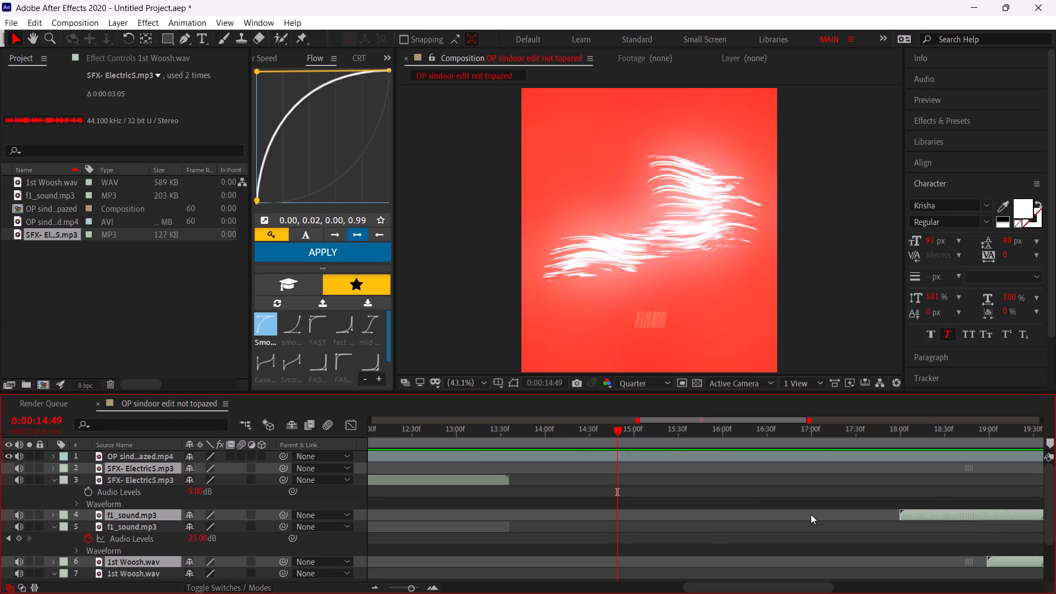
{"action": "left_click_drag", "start_coordinate": [811, 514], "coordinate": [526, 512]}
{"action": "scroll", "coordinate": [646, 522], "scroll_direction": "up", "scroll_amount": 3, "text": "alt"}
{"action": "left_click_drag", "start_coordinate": [527, 518], "coordinate": [643, 508]}
Nudge only the copied f1_sound layer so its marker lines up exactly with 0:00:14:49.
{"action": "scroll", "coordinate": [630, 505], "scroll_direction": "down", "scroll_amount": 4, "text": "alt"}
{"action": "scroll", "coordinate": [548, 507], "scroll_direction": "up", "scroll_amount": 1, "text": "alt"}
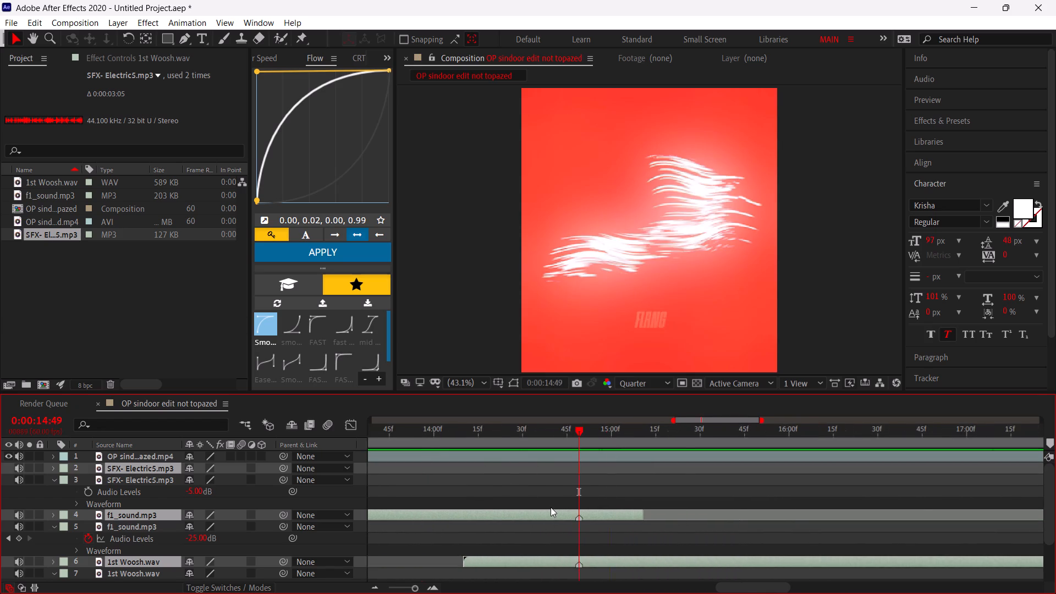
{"action": "scroll", "coordinate": [551, 507], "scroll_direction": "up", "scroll_amount": 3, "text": "alt"}
{"action": "scroll", "coordinate": [735, 519], "scroll_direction": "up", "scroll_amount": 2, "text": "alt"}
{"action": "left_click", "coordinate": [802, 529]}
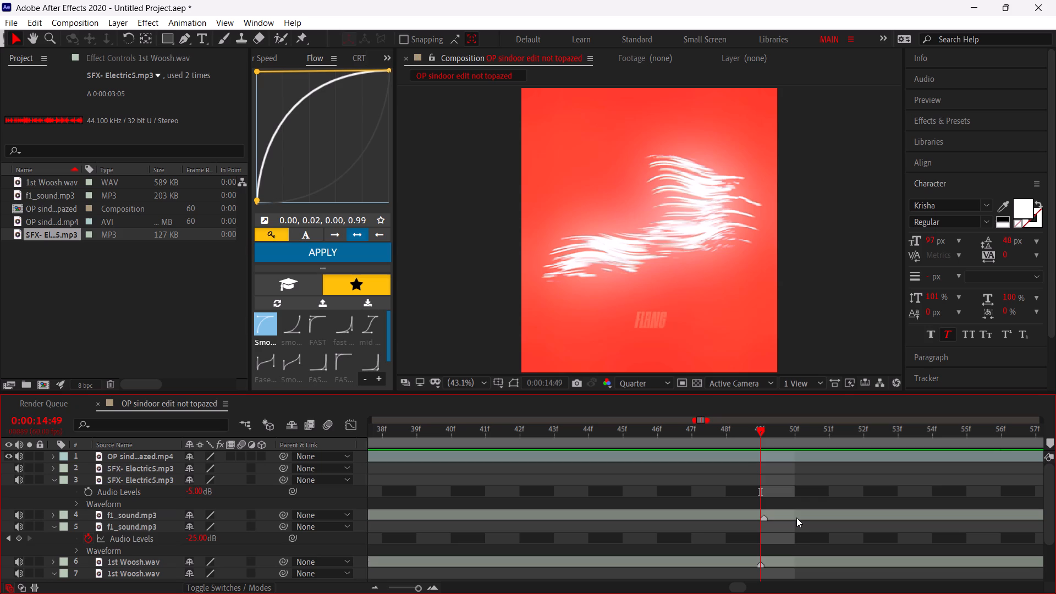
{"action": "left_click_drag", "start_coordinate": [795, 516], "coordinate": [782, 518]}
{"action": "scroll", "coordinate": [782, 519], "scroll_direction": "down", "scroll_amount": 4, "text": "alt"}
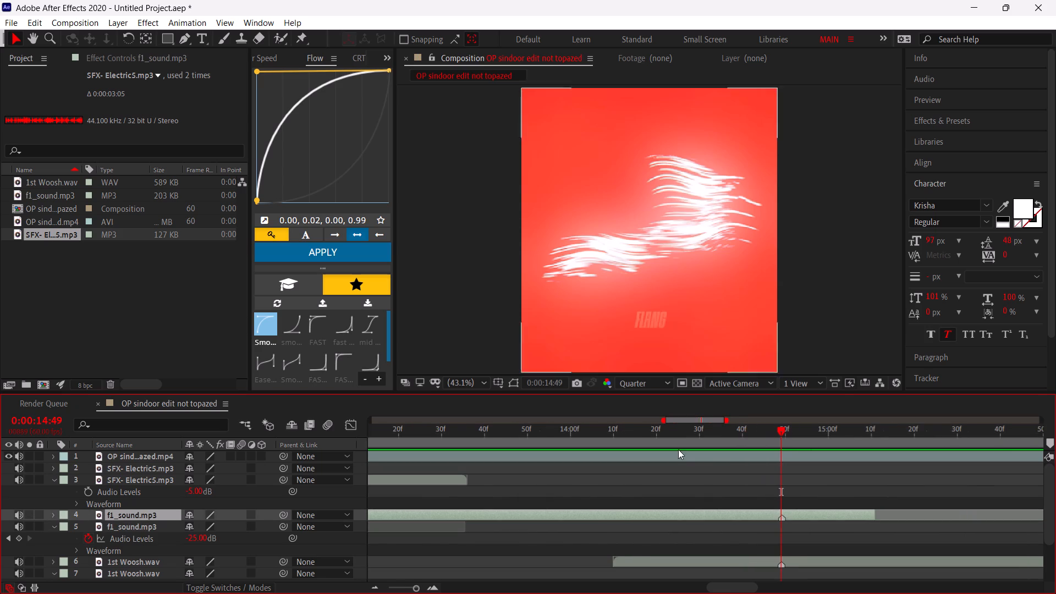
Preview the composition from 0:00:14:25, 0:00:21:34 and 0:00:21:13 to check the copied sound effects against the later transitions.
{"action": "left_click", "coordinate": [676, 442]}
{"action": "key", "text": "space"}
{"action": "scroll", "coordinate": [676, 442], "scroll_direction": "down", "scroll_amount": 6, "text": "alt"}
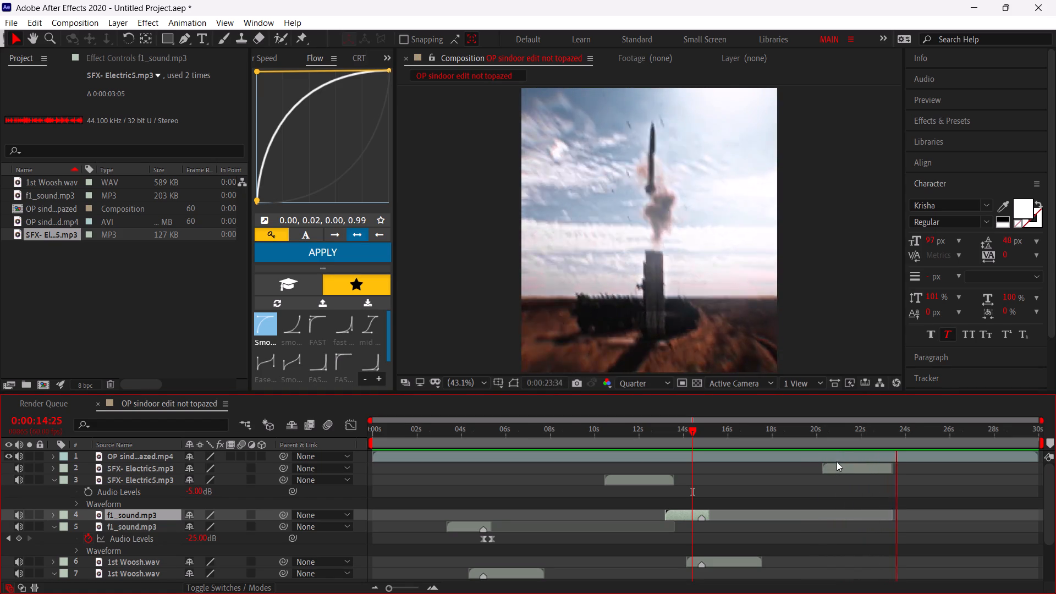
{"action": "left_click", "coordinate": [851, 437]}
{"action": "key", "text": "space"}
{"action": "scroll", "coordinate": [850, 437], "scroll_direction": "up", "scroll_amount": 2, "text": "alt"}
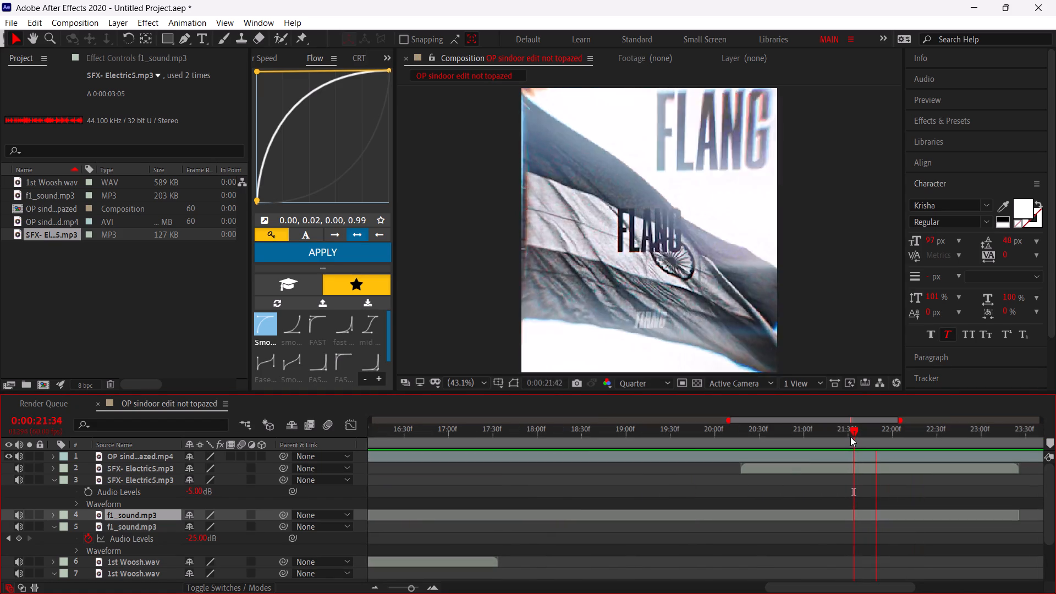
{"action": "left_click_drag", "start_coordinate": [850, 437], "coordinate": [823, 435]}
{"action": "key", "text": "space"}
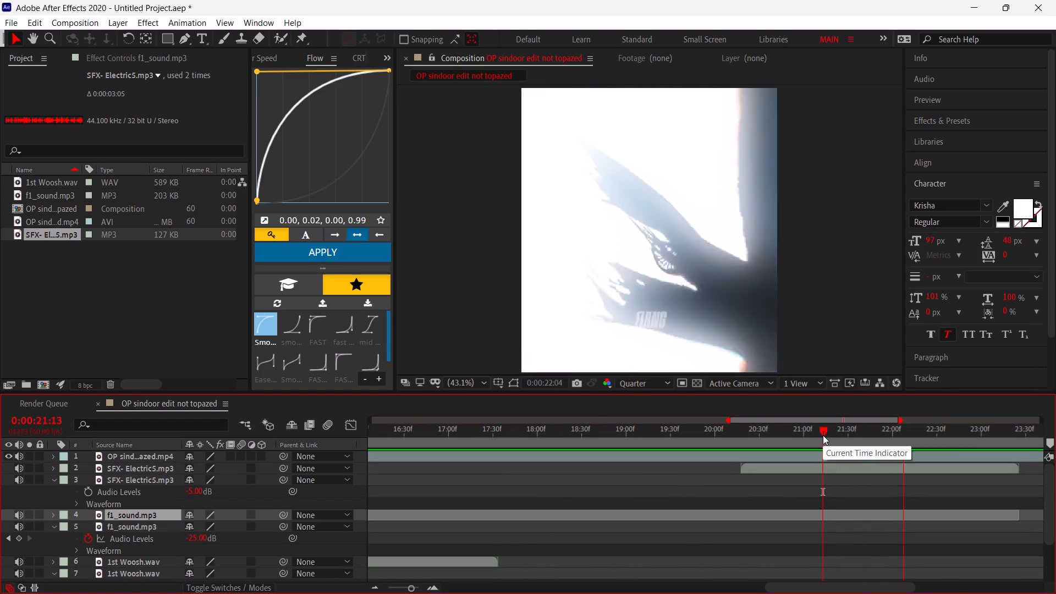
{"action": "scroll", "coordinate": [832, 464], "scroll_direction": "down", "scroll_amount": 6, "text": "alt"}
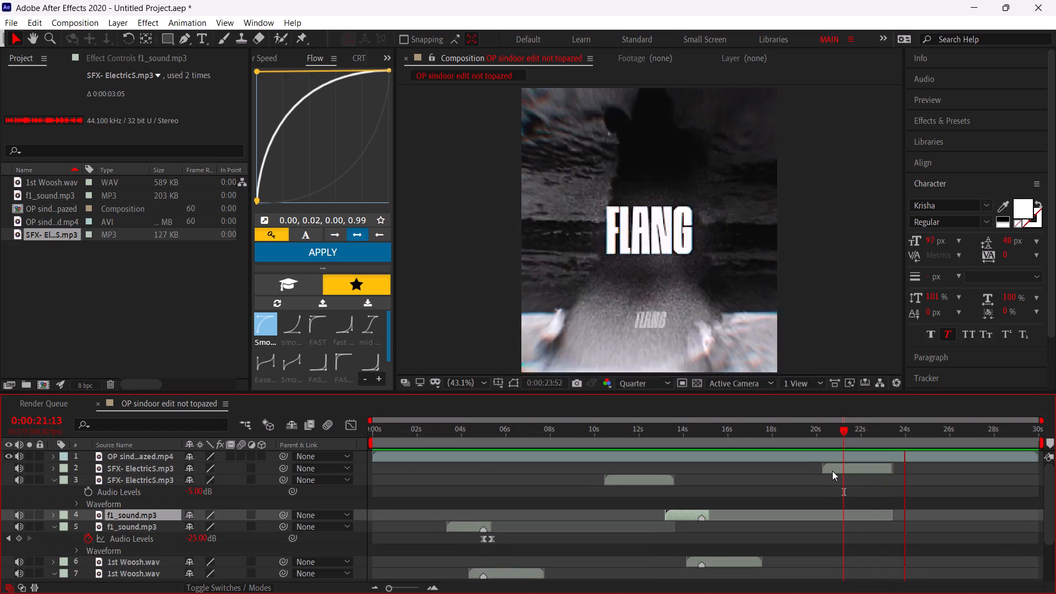
Pre-compose all the video and sound effect layers in the OP sindoor composition into a single composition.
{"action": "left_click", "coordinate": [550, 442]}
{"action": "left_click", "coordinate": [531, 455]}
{"action": "key", "text": "ctrl+a"}
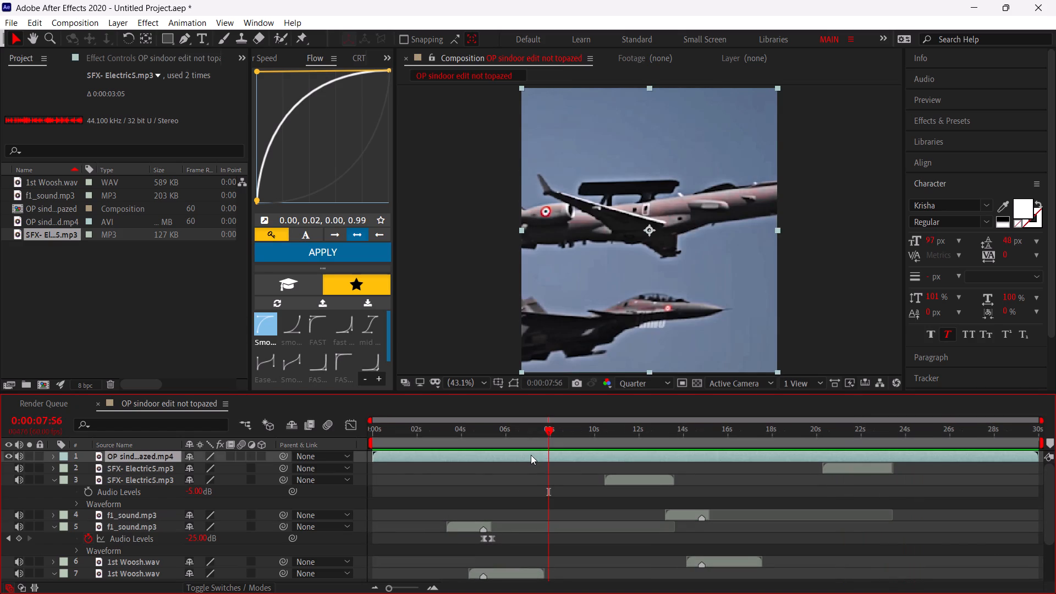
{"action": "key", "text": "ctrl+shift+c"}
{"action": "left_click", "coordinate": [516, 270]}
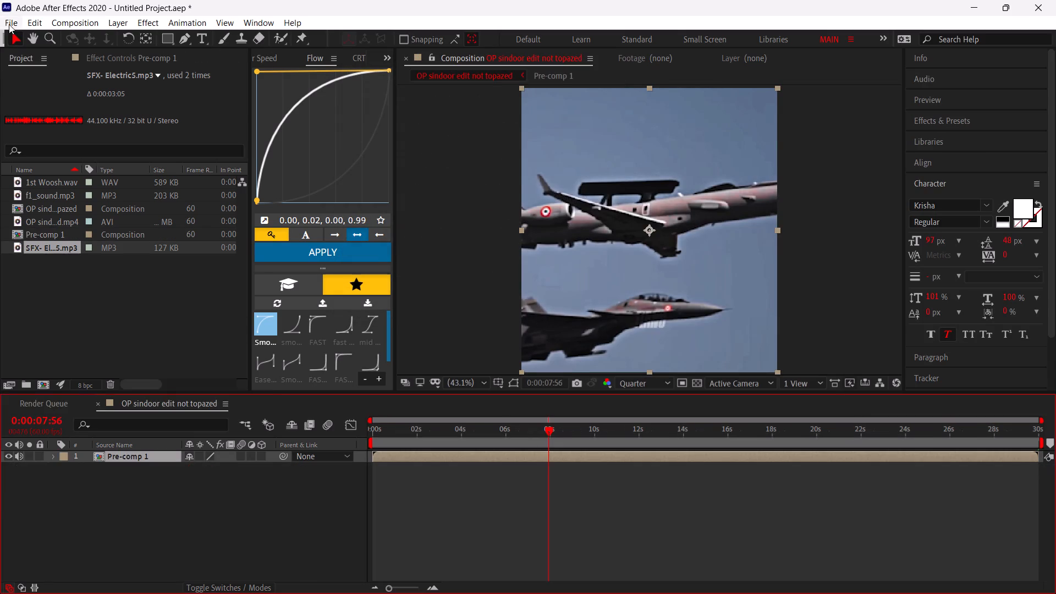
Start exporting the OP sindoor composition.
{"action": "left_click", "coordinate": [9, 24]}
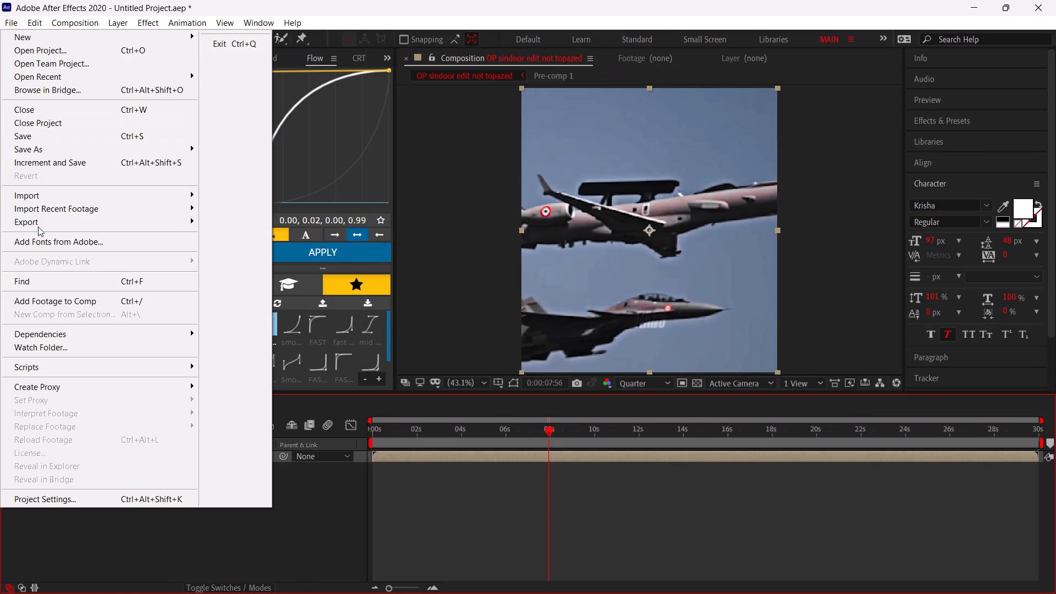
{"action": "left_click", "coordinate": [326, 227]}
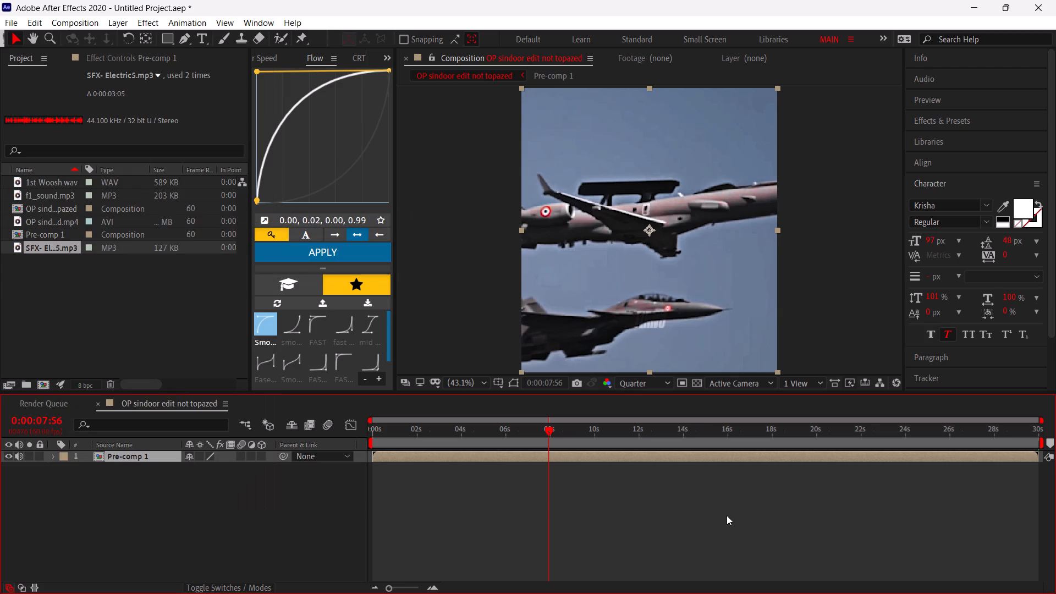
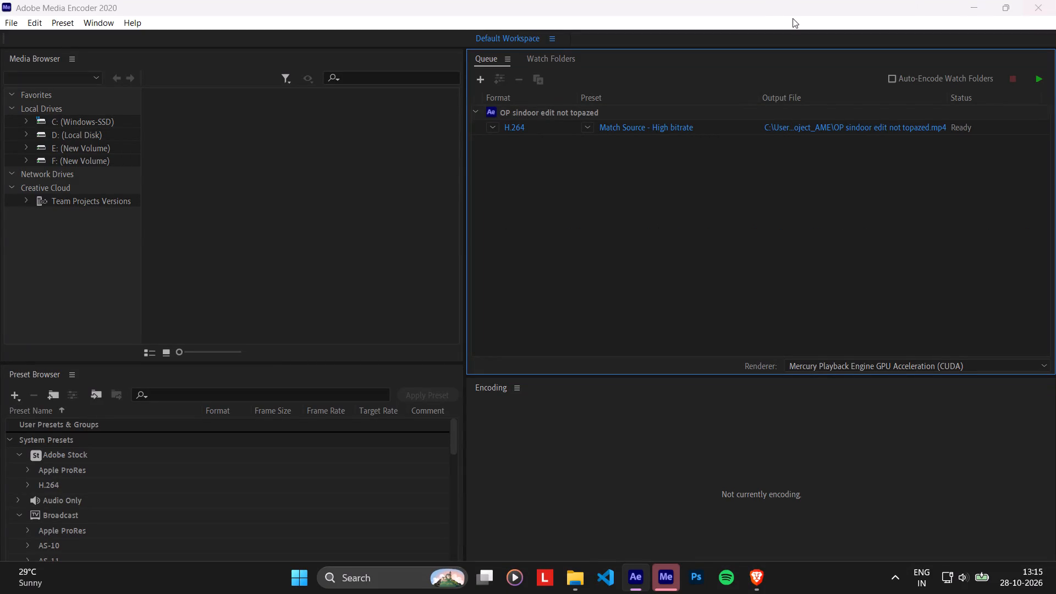
In the queued H.264 output's export settings, enable maximum render quality and maximum depth, and set time interpolation to Optical Flow.
{"action": "left_click", "coordinate": [649, 130]}
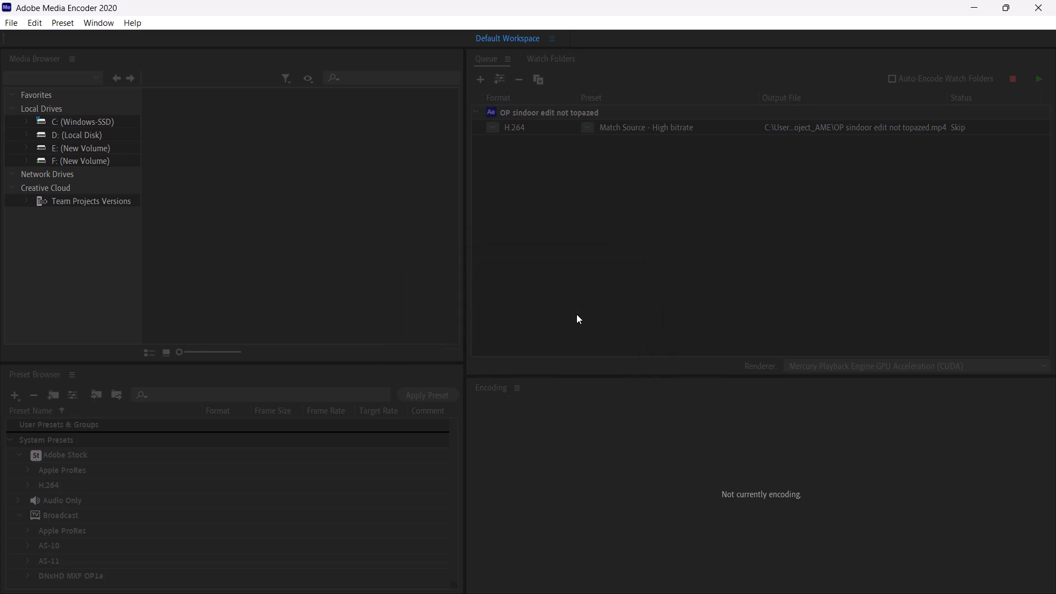
{"action": "left_click", "coordinate": [645, 457]}
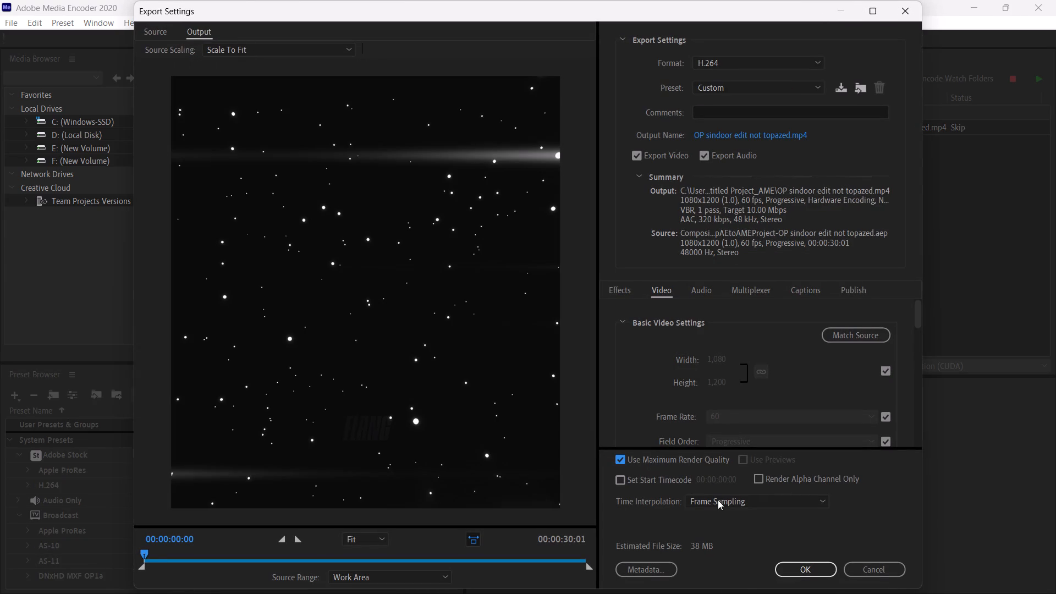
{"action": "left_click", "coordinate": [718, 500]}
{"action": "left_click", "coordinate": [717, 550]}
{"action": "scroll", "coordinate": [679, 426], "scroll_direction": "down", "scroll_amount": 3}
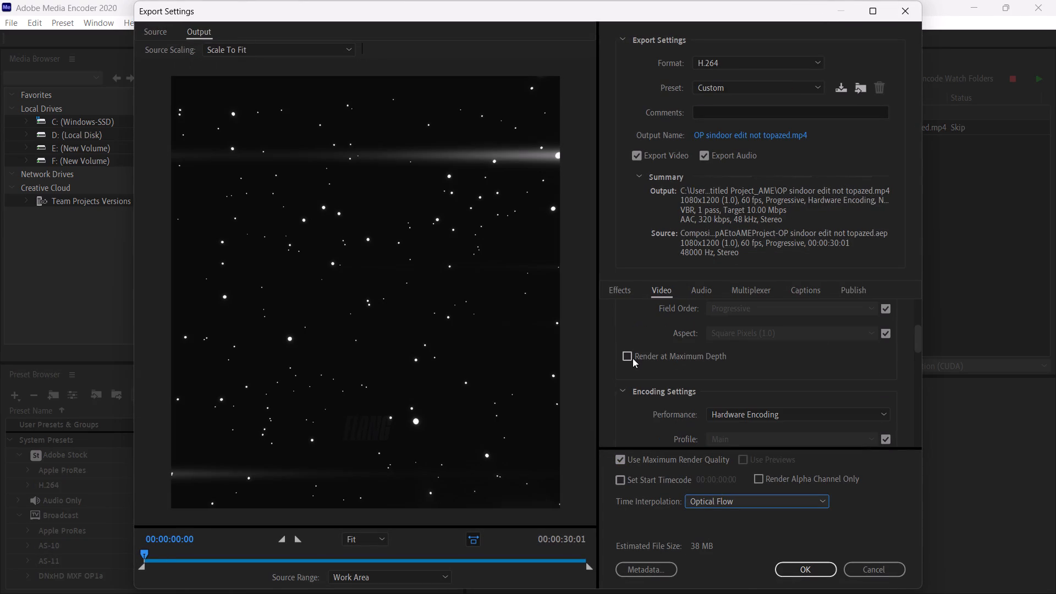
{"action": "left_click", "coordinate": [632, 358]}
Set the video's target bitrate to 25 Mbps.
{"action": "scroll", "coordinate": [694, 389], "scroll_direction": "down", "scroll_amount": 11}
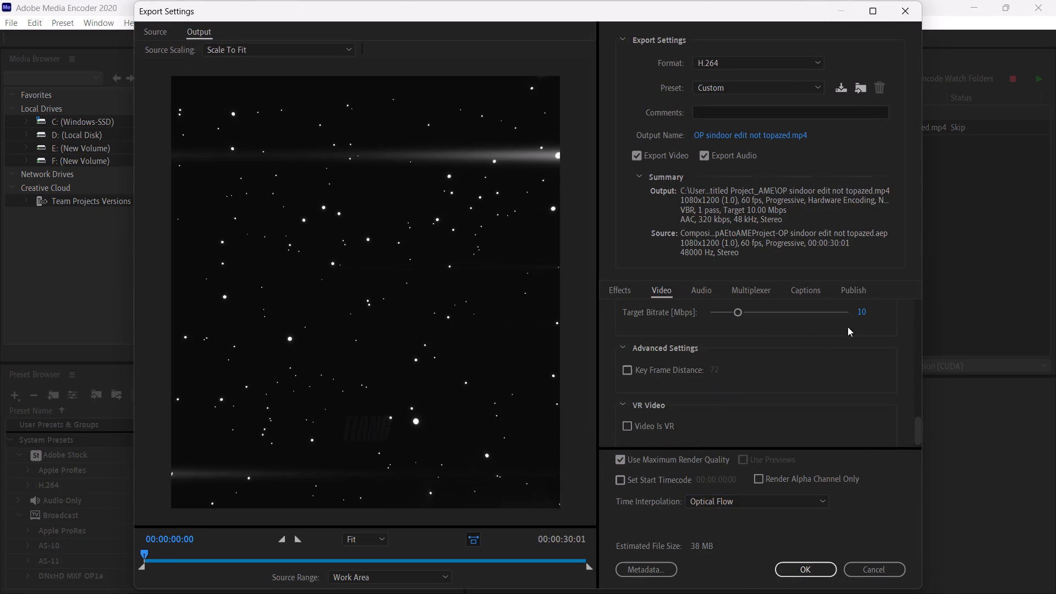
{"action": "left_click", "coordinate": [864, 313]}
{"action": "key", "text": "2"}
{"action": "key", "text": "5"}
{"action": "left_click", "coordinate": [833, 334]}
Set the output file to "OP sindoor edit not topazed 2" in the Op sindoor peak edit folder and accept the export settings.
{"action": "scroll", "coordinate": [810, 345], "scroll_direction": "up", "scroll_amount": 3}
{"action": "scroll", "coordinate": [750, 228], "scroll_direction": "up", "scroll_amount": 3}
{"action": "left_click", "coordinate": [755, 131]}
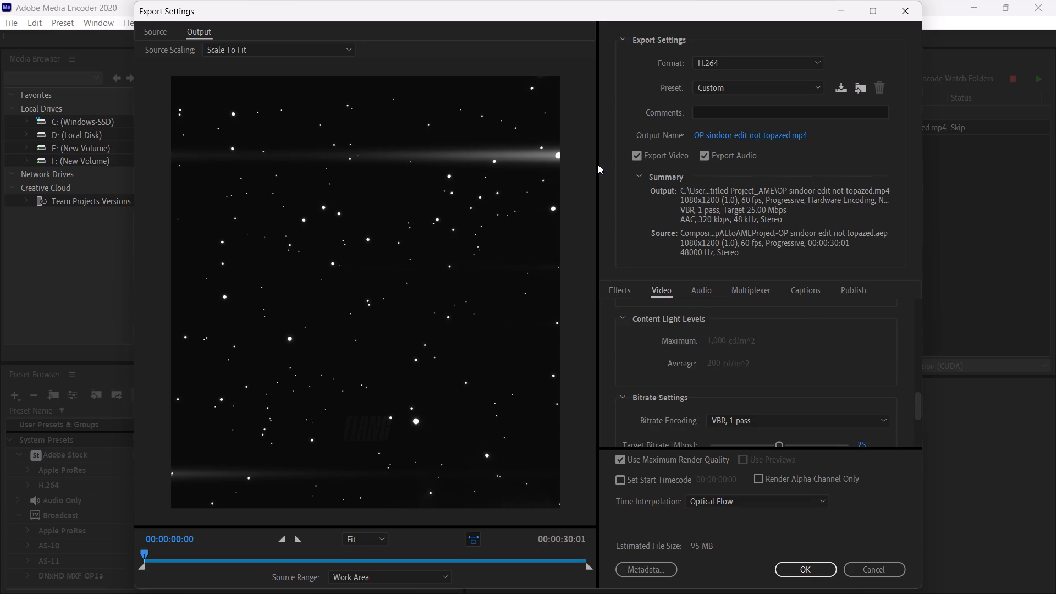
{"action": "left_click", "coordinate": [362, 254]}
{"action": "key", "text": "space"}
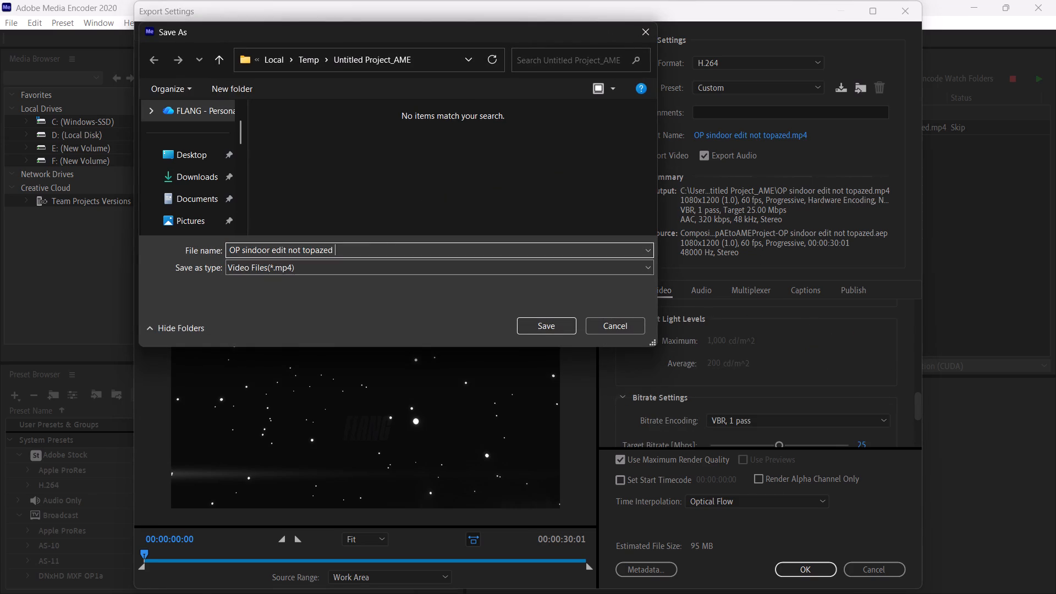
{"action": "key", "text": "2"}
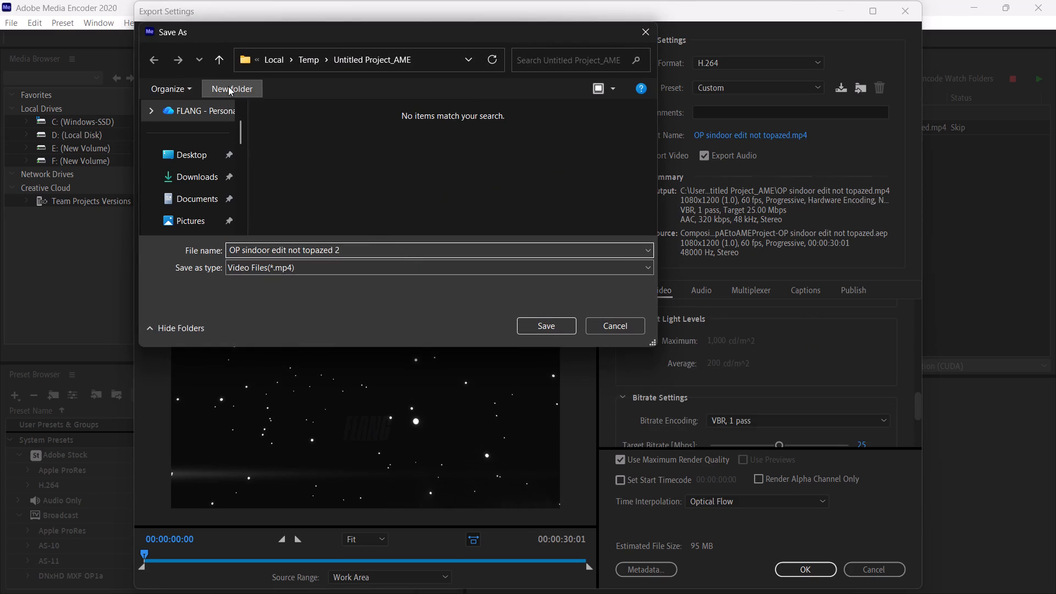
{"action": "scroll", "coordinate": [218, 181], "scroll_direction": "down", "scroll_amount": 4}
{"action": "scroll", "coordinate": [196, 162], "scroll_direction": "up", "scroll_amount": 2}
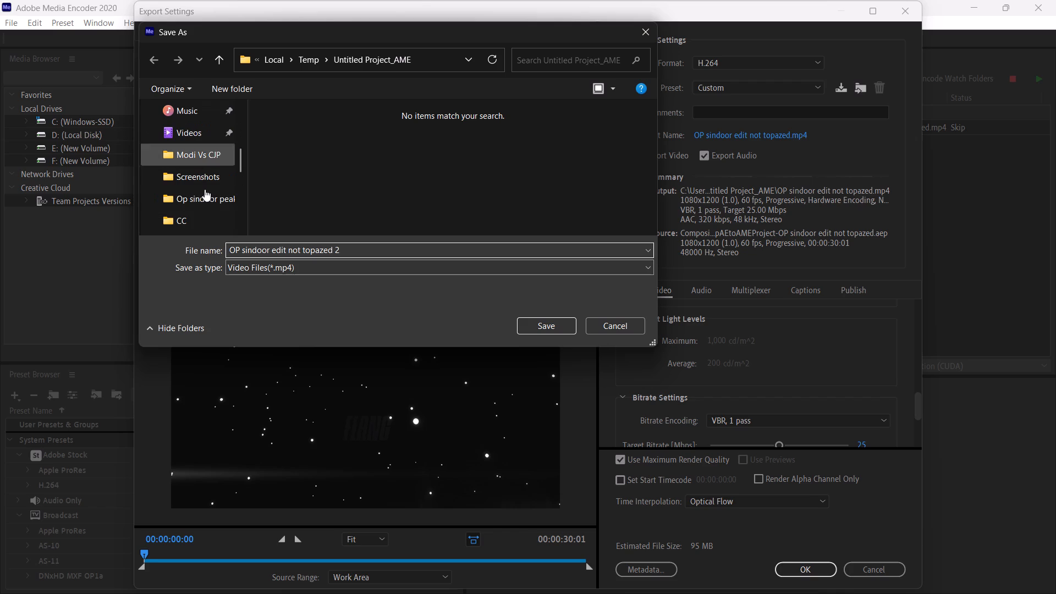
{"action": "left_click", "coordinate": [207, 201]}
{"action": "left_click", "coordinate": [552, 330]}
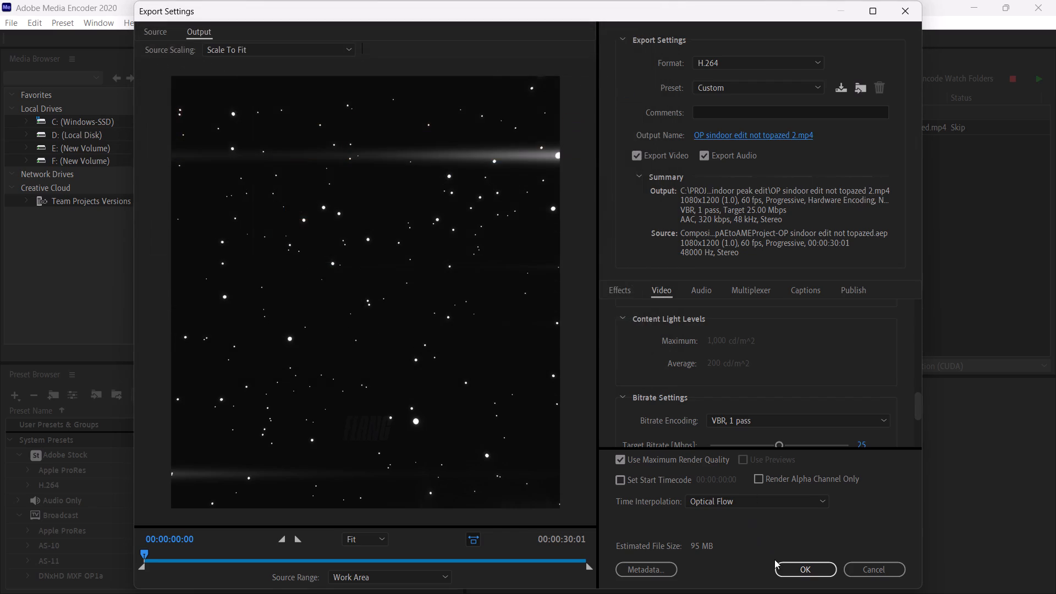
{"action": "left_click", "coordinate": [789, 564]}
Start encoding the queued OP sindoor output.
{"action": "left_click", "coordinate": [665, 115]}
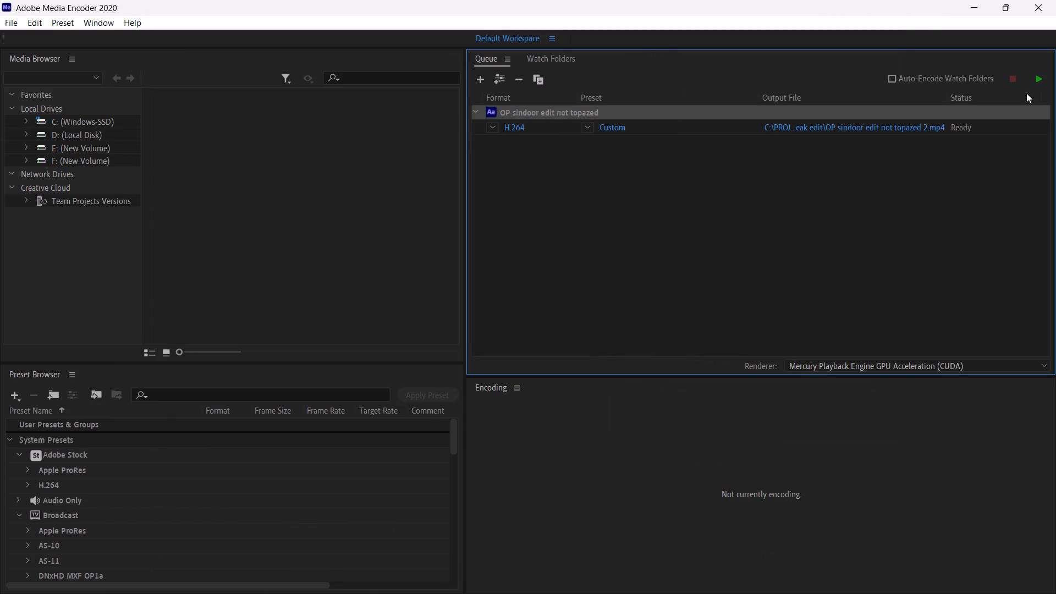
{"action": "left_click", "coordinate": [1030, 81]}
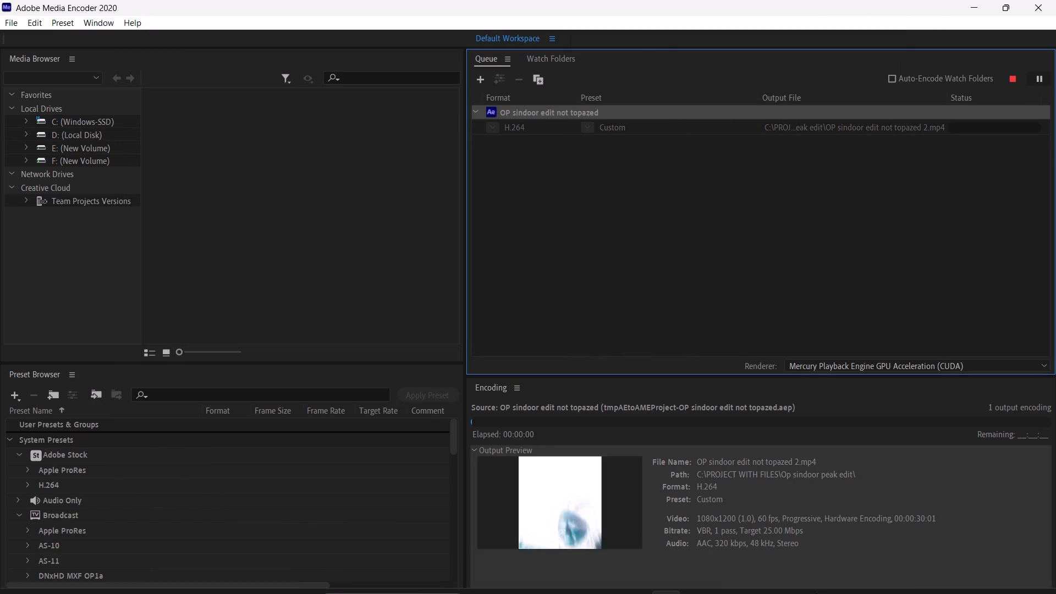
Switch to After Effects, save the project as wdeeeef2f2 in the Op sindoor peak edit folder, and close After Effects.
{"action": "left_click", "coordinate": [636, 580]}
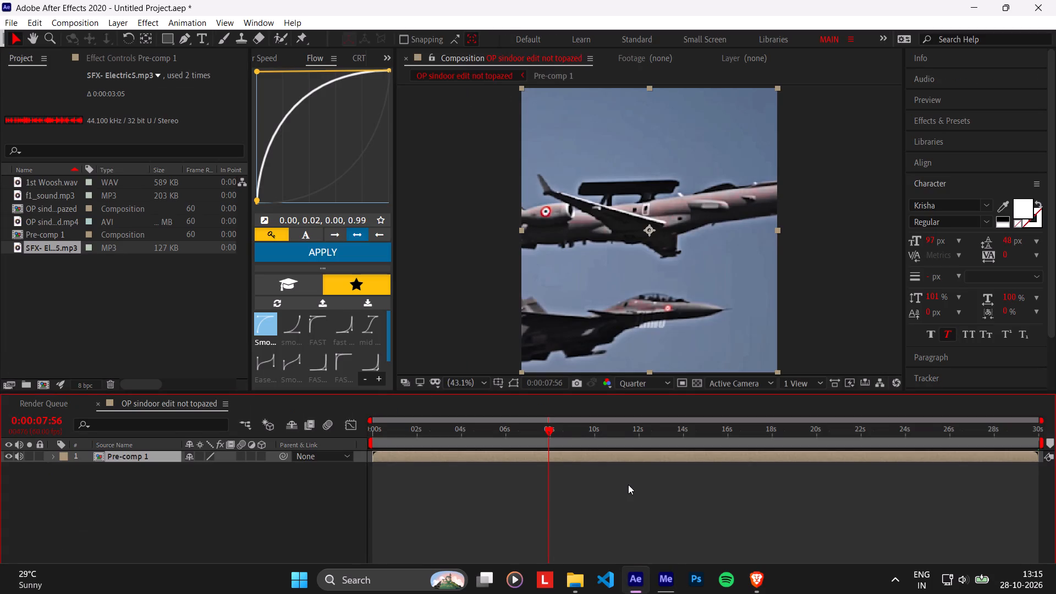
{"action": "key", "text": "ctrl+s"}
{"action": "type", "text": "wd"}
{"action": "key", "text": "e"}
{"action": "key", "text": "e"}
{"action": "type", "text": "ee"}
{"action": "type", "text": "f2"}
{"action": "key", "text": "f"}
{"action": "key", "text": "2"}
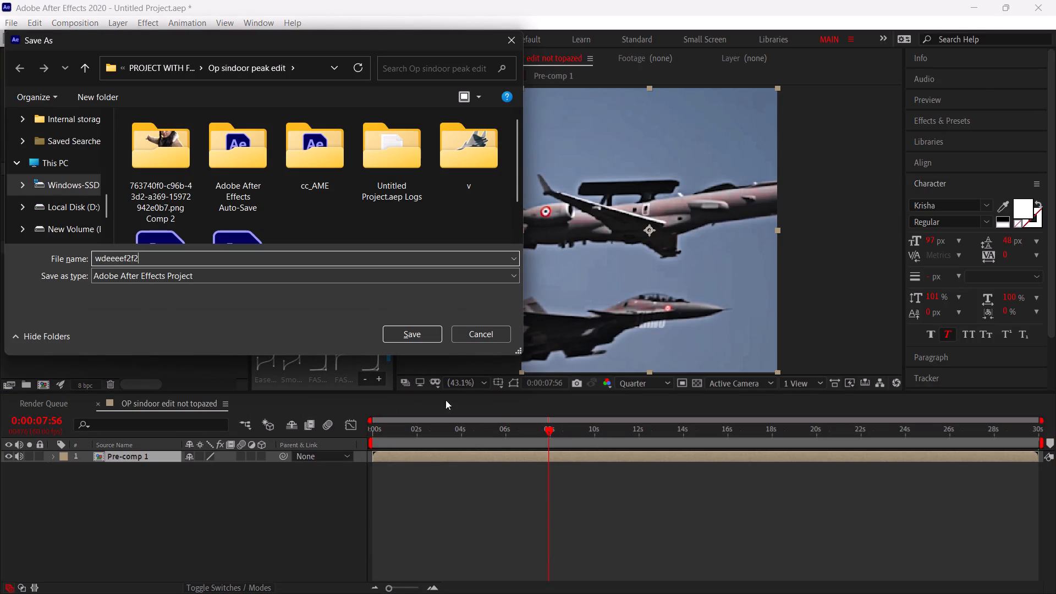
{"action": "left_click", "coordinate": [424, 339]}
{"action": "left_click", "coordinate": [1044, 0]}
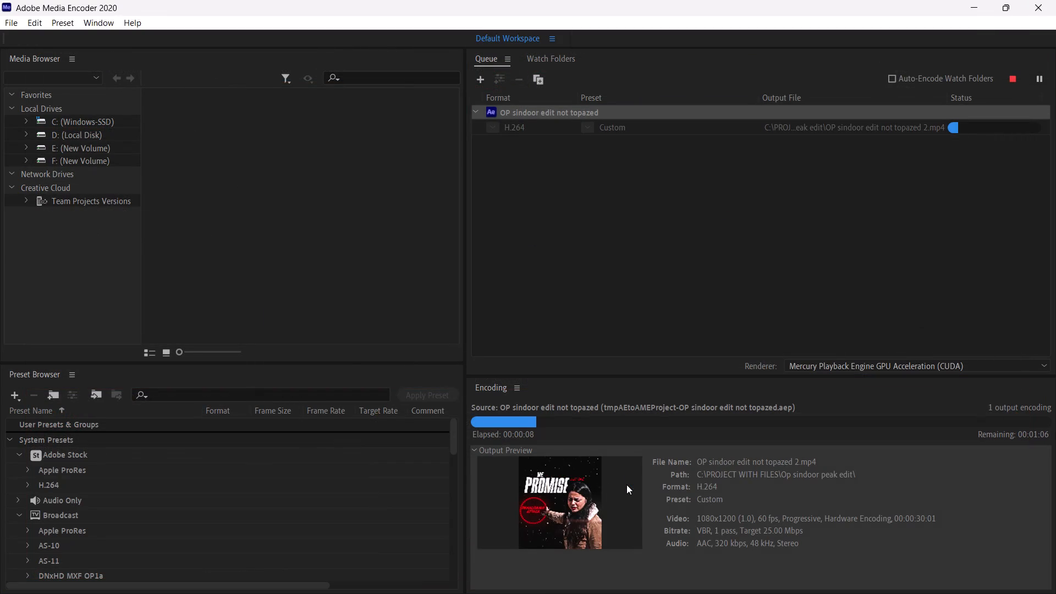
Switch to Brave and skip forward through the Furys.vfx watermark tutorial video to examine how the effect is replicated.
{"action": "key", "text": "alt+Tab"}
{"action": "key", "text": "alt+Tab"}
{"action": "left_click", "coordinate": [458, 326], "text": "alt"}
{"action": "left_click", "coordinate": [323, 254]}
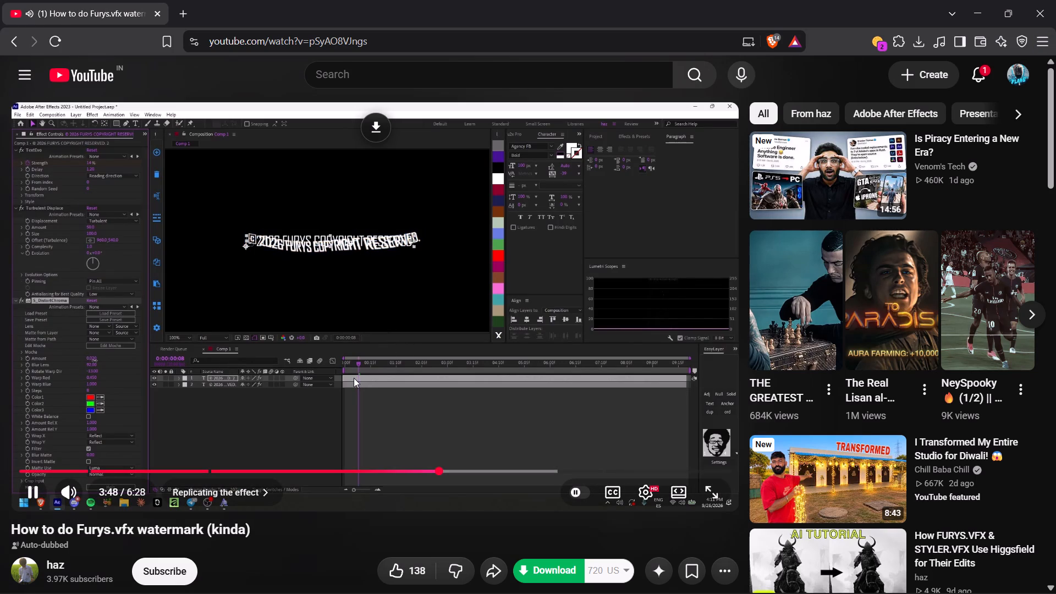
{"action": "key", "text": "Right"}
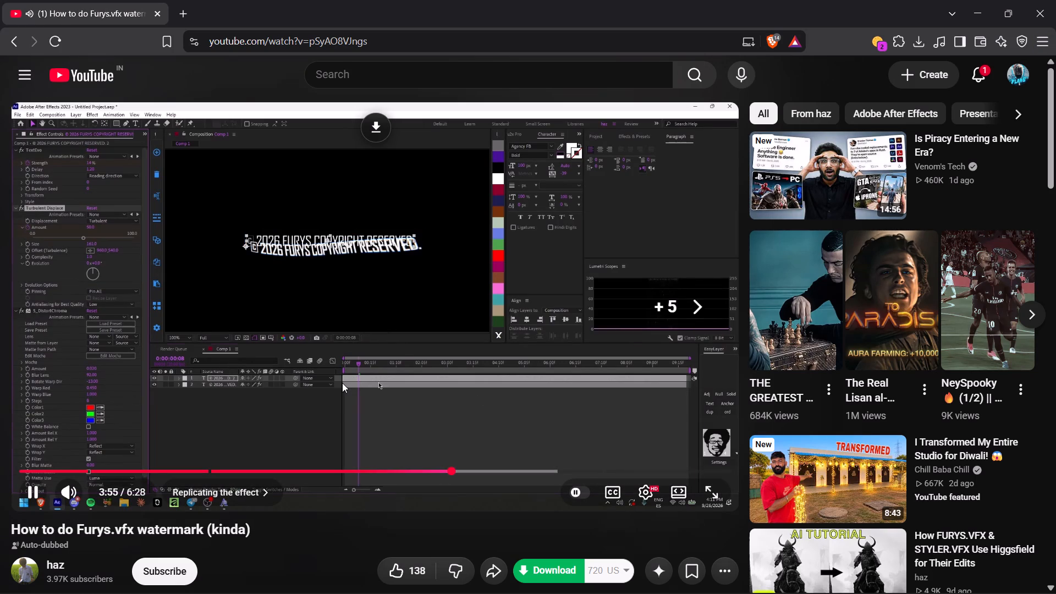
{"action": "key", "text": "Right"}
{"action": "key", "text": "Right"}
{"action": "key", "text": "Right"}
{"action": "key", "text": "Right"}
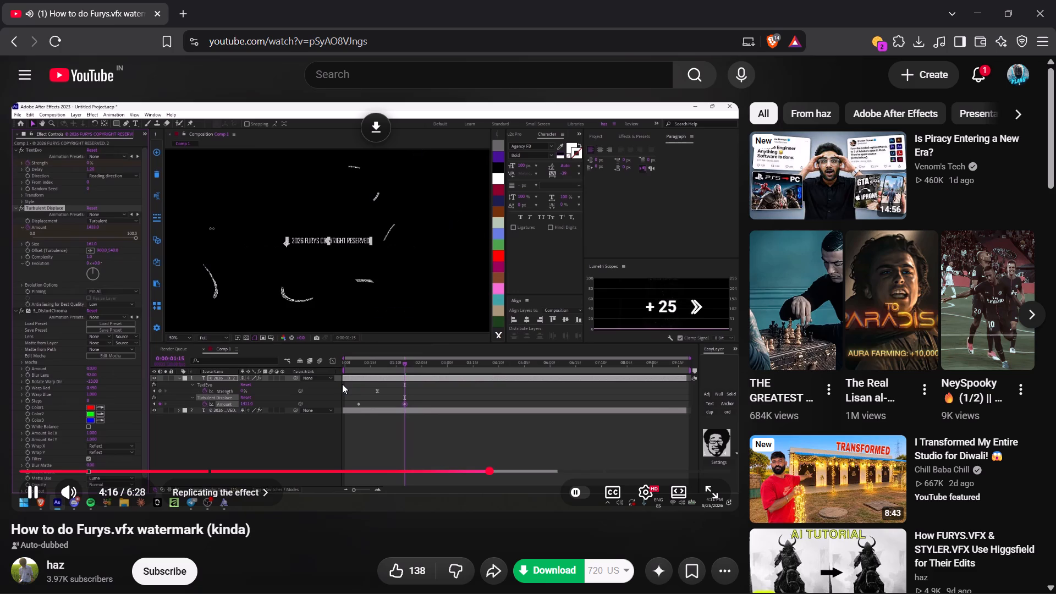
{"action": "key", "text": "Right"}
{"action": "key", "text": "Right"}
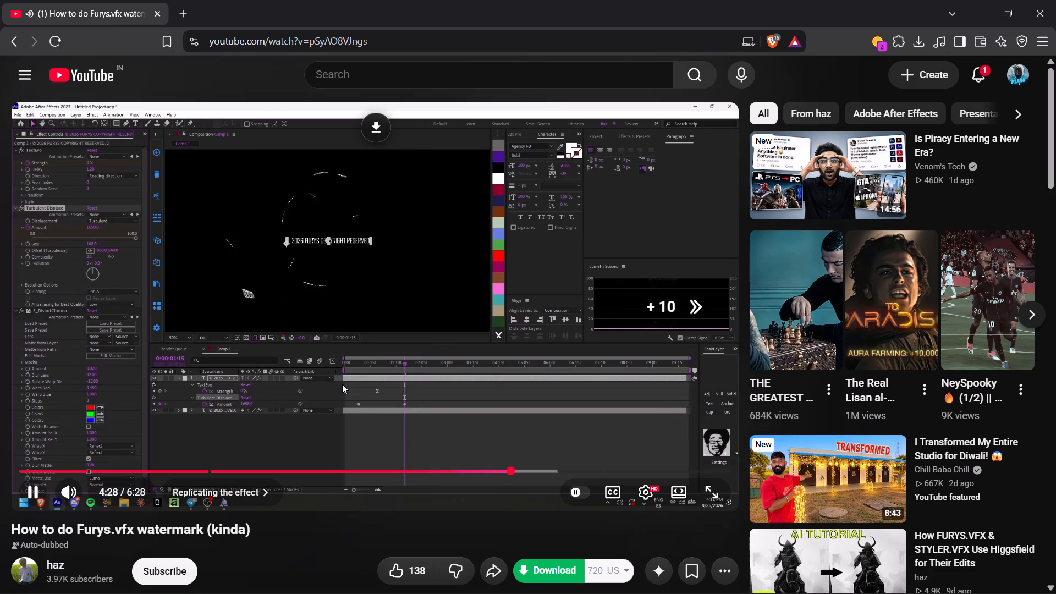
{"action": "key", "text": "Right"}
{"action": "key", "text": "Right"}
{"action": "key", "text": "Right"}
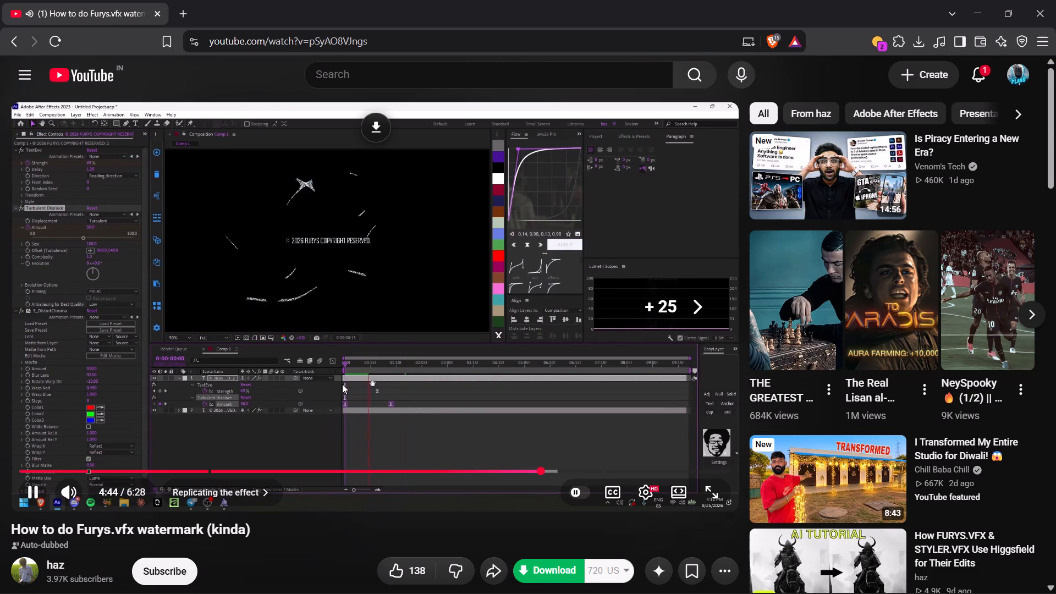
{"action": "key", "text": "Right"}
{"action": "key", "text": "Right"}
{"action": "key", "text": "Right"}
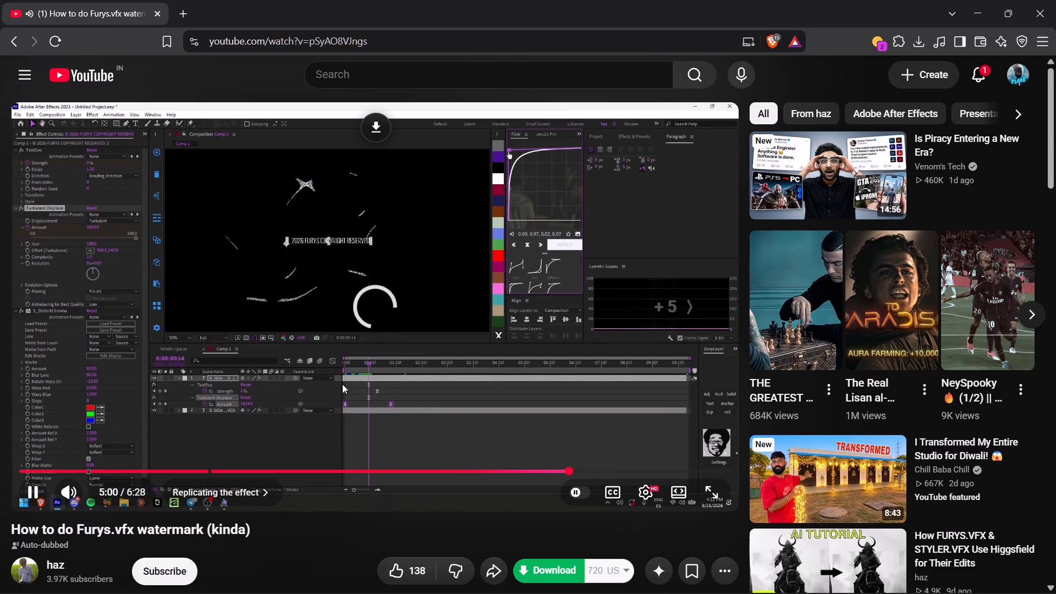
{"action": "key", "text": "Right"}
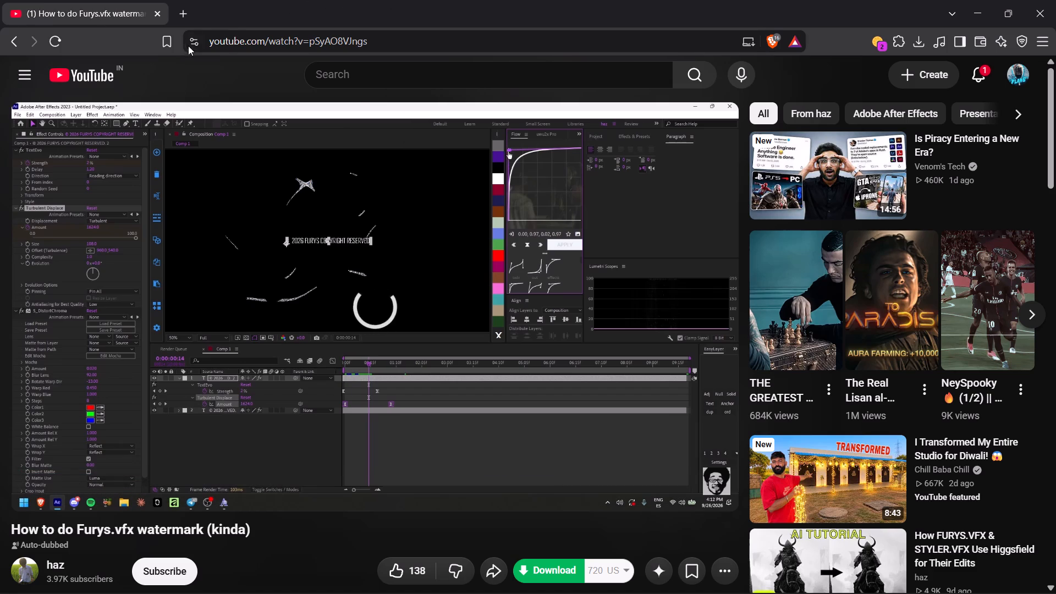
Open YouTube in a new browser tab.
{"action": "left_click", "coordinate": [178, 5]}
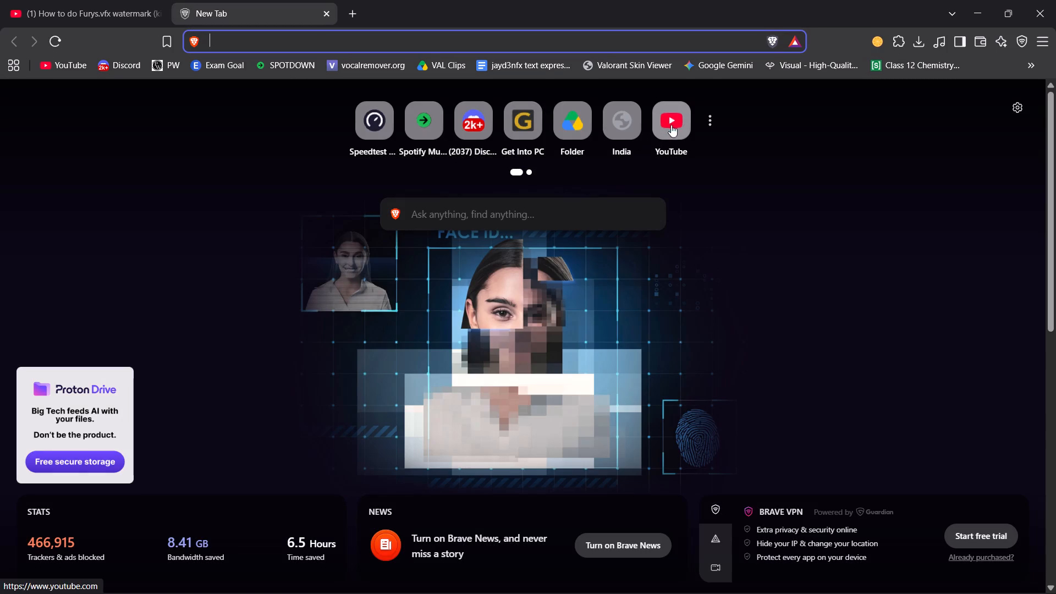
{"action": "left_click", "coordinate": [672, 124]}
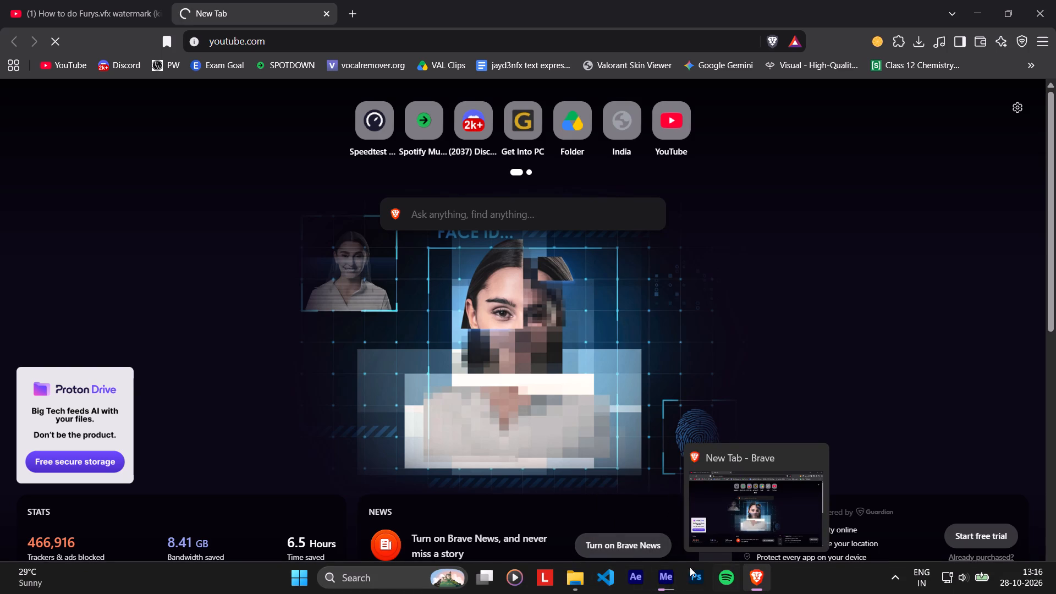
Show the hidden system tray apps.
{"action": "left_click", "coordinate": [888, 580]}
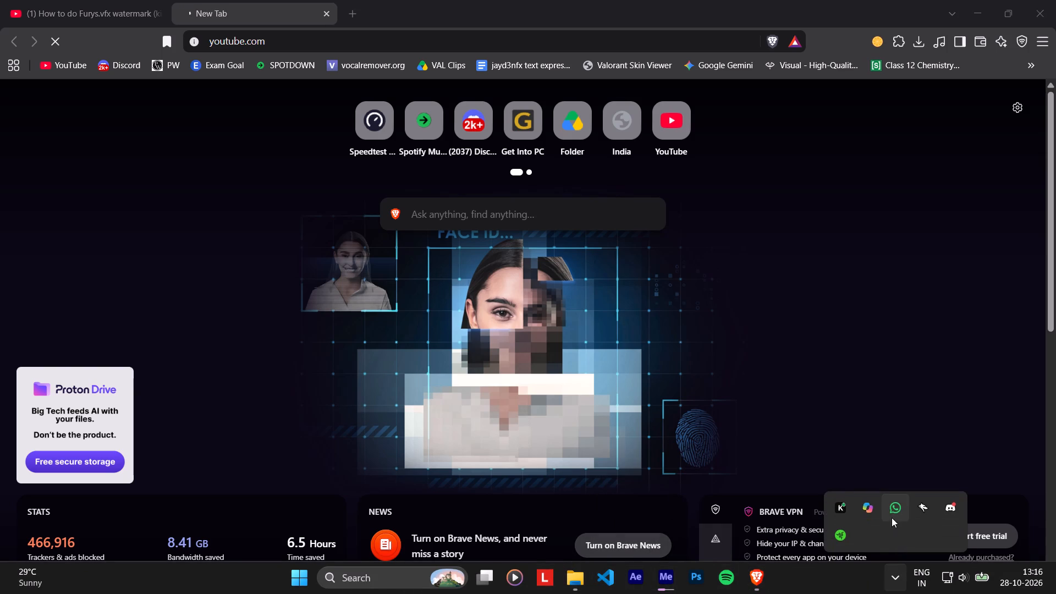
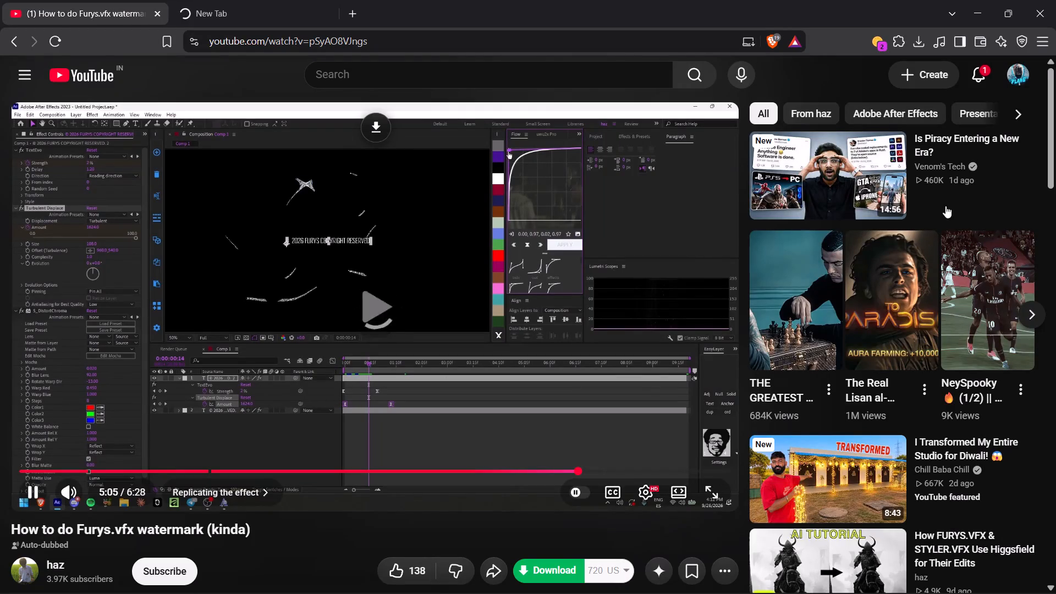
Open the YouTube notifications to review the recent live streams and uploads.
{"action": "left_click", "coordinate": [980, 87]}
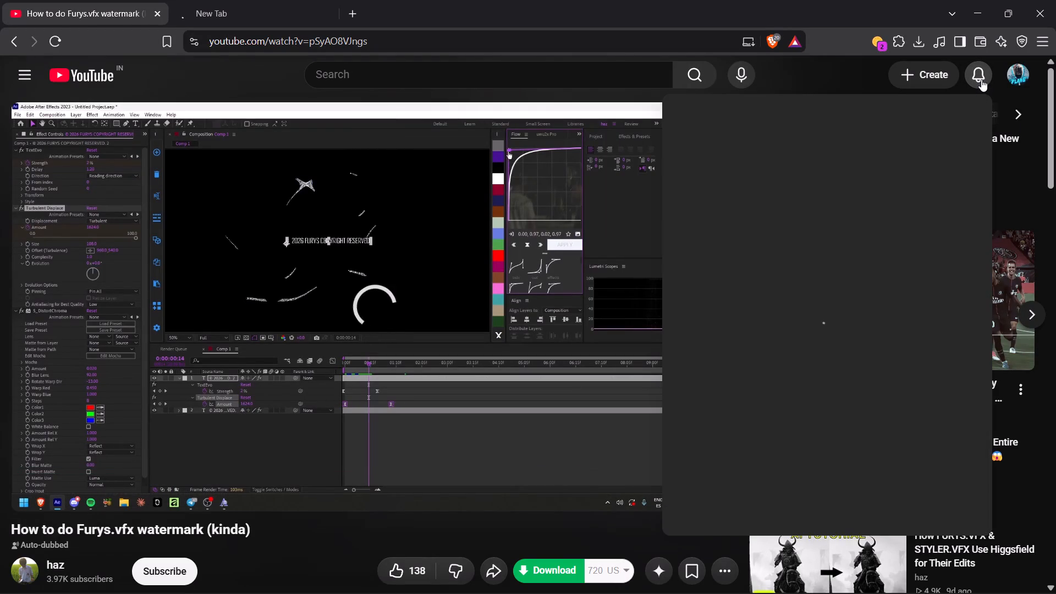
{"action": "left_click", "coordinate": [981, 79]}
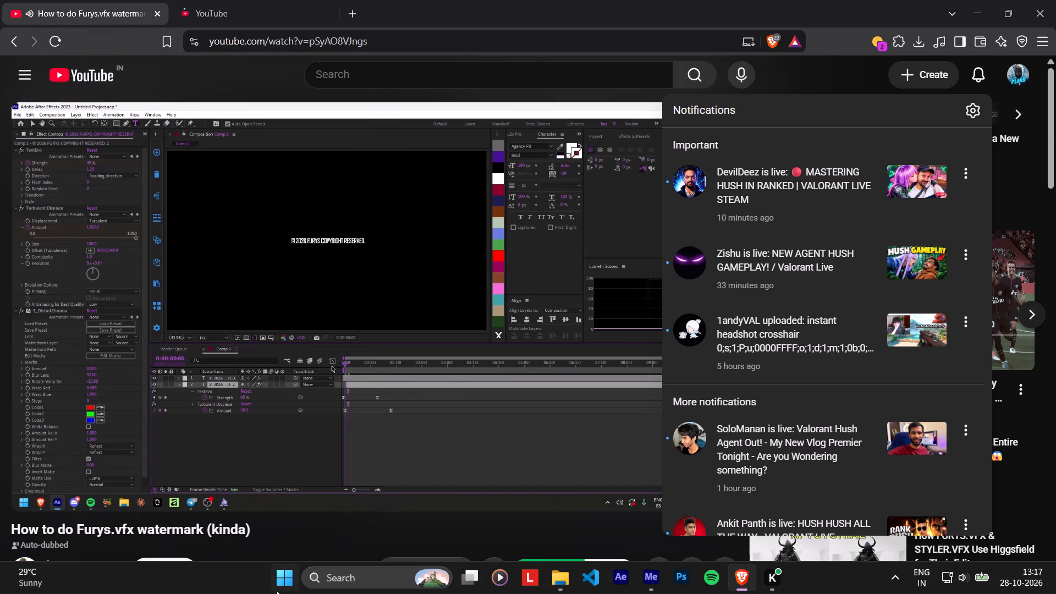
Close the notifications and pause the Furys.vfx watermark tutorial video.
{"action": "left_click", "coordinate": [235, 355]}
{"action": "left_click", "coordinate": [220, 355]}
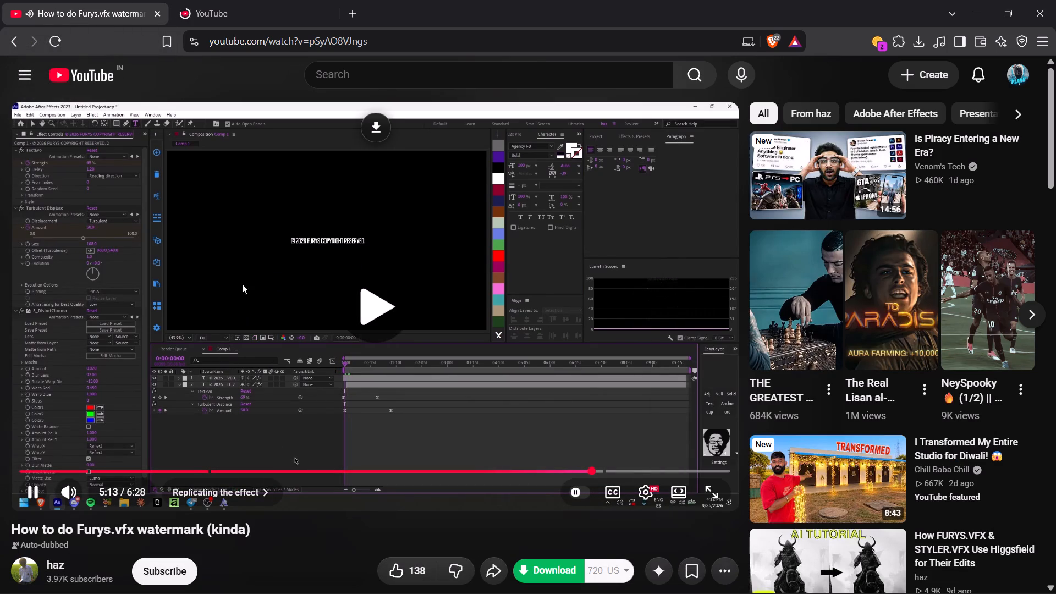
{"action": "left_click_drag", "start_coordinate": [246, 248], "coordinate": [257, 237]}
Open YouTube Studio for the signed-in channel in the second YouTube tab.
{"action": "left_click", "coordinate": [254, 0]}
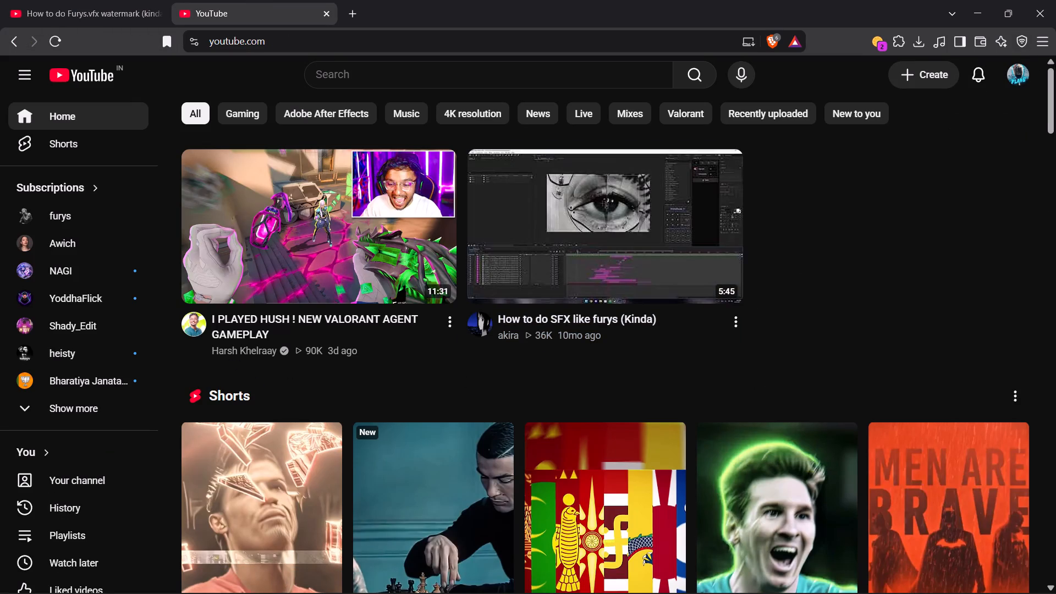
{"action": "left_click", "coordinate": [1055, 63]}
{"action": "left_click", "coordinate": [1038, 75]}
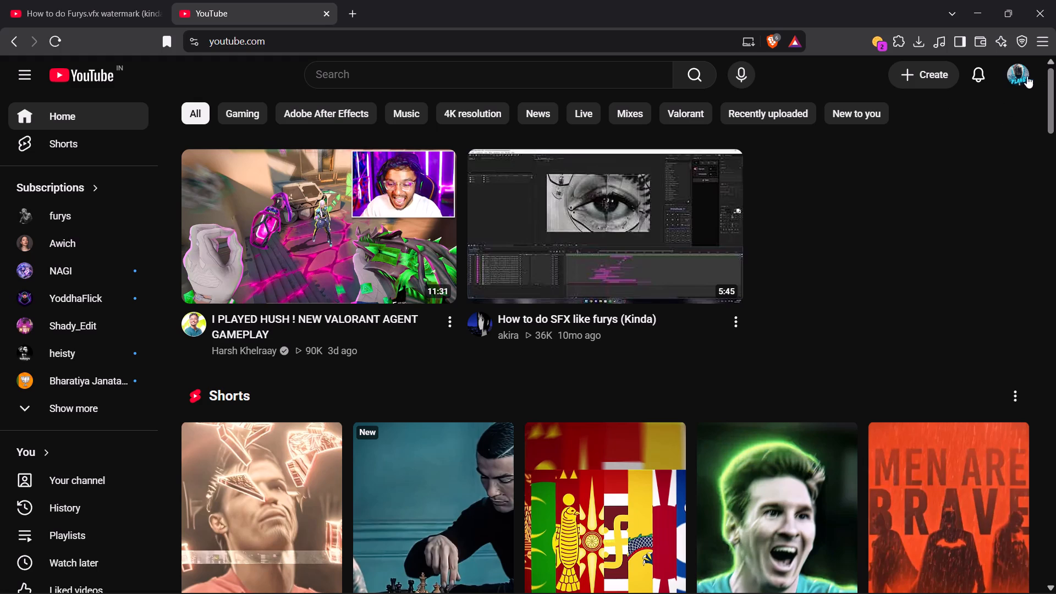
{"action": "left_click", "coordinate": [1018, 74]}
{"action": "left_click", "coordinate": [881, 232]}
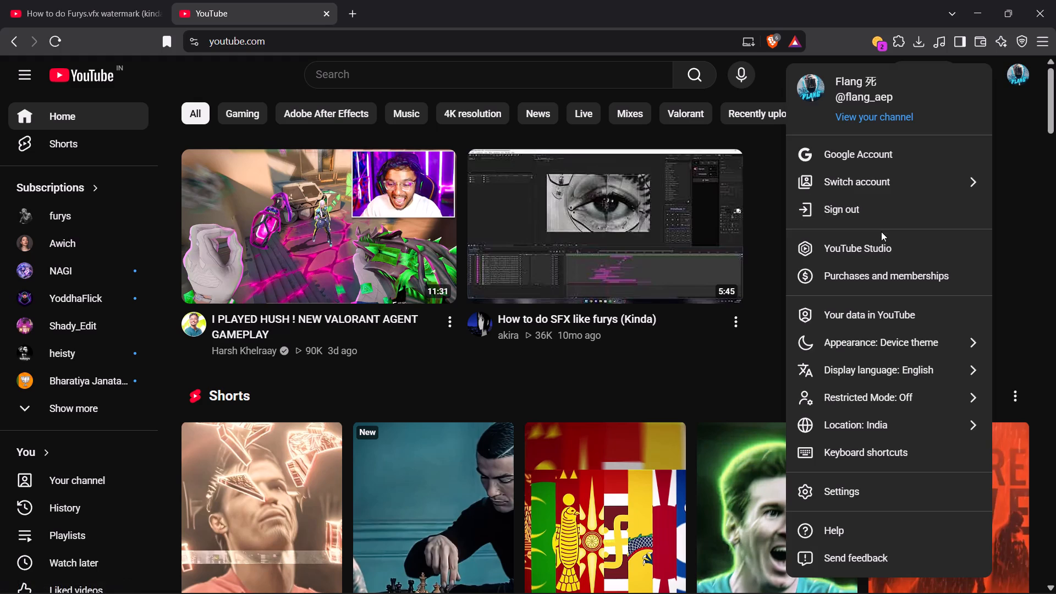
{"action": "left_click", "coordinate": [867, 245]}
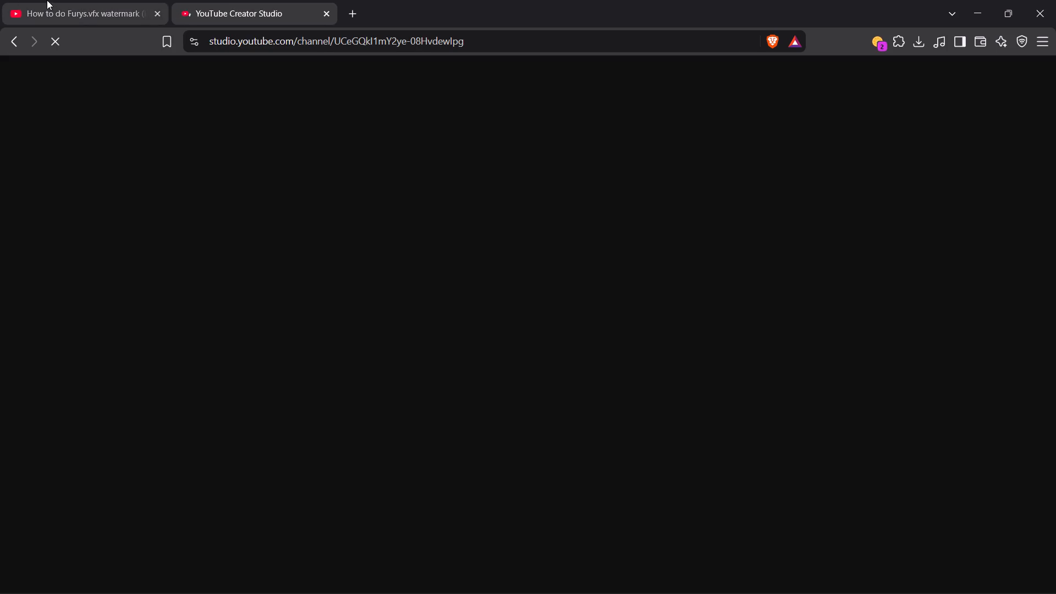
Return to the browser tab with the Furys.vfx watermark tutorial.
{"action": "left_click", "coordinate": [120, 0]}
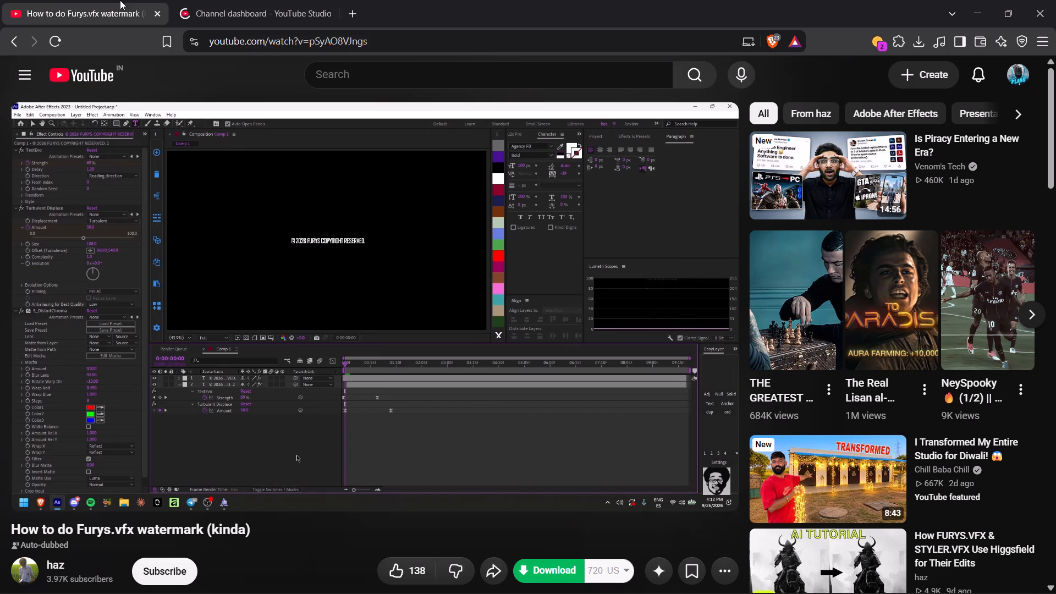
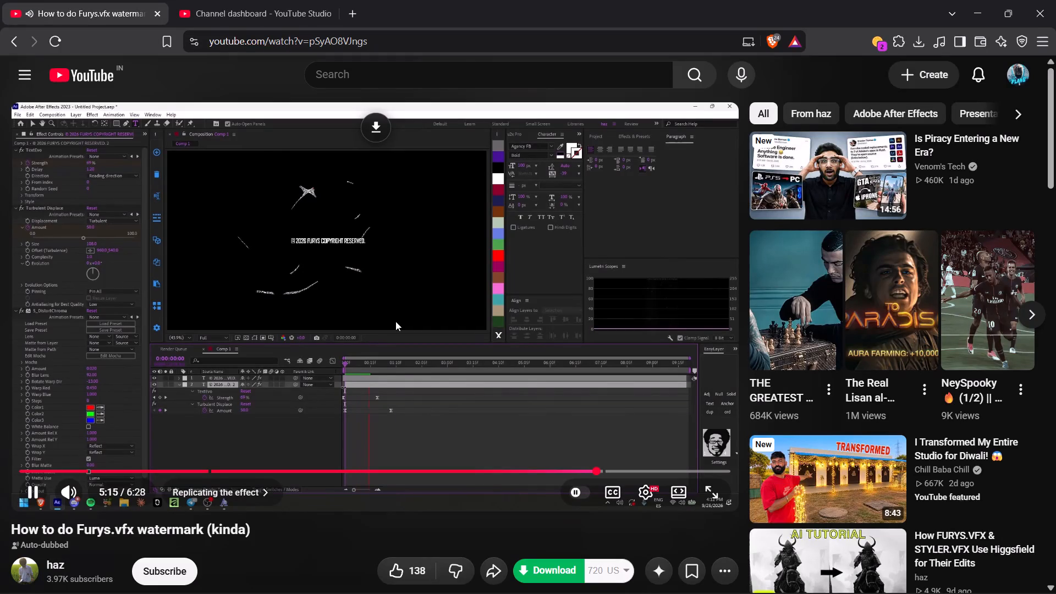
Skip ahead through the Furys.vfx watermark tutorial to its conclusion section and pause it at about 6:01.
{"action": "key", "text": "Right"}
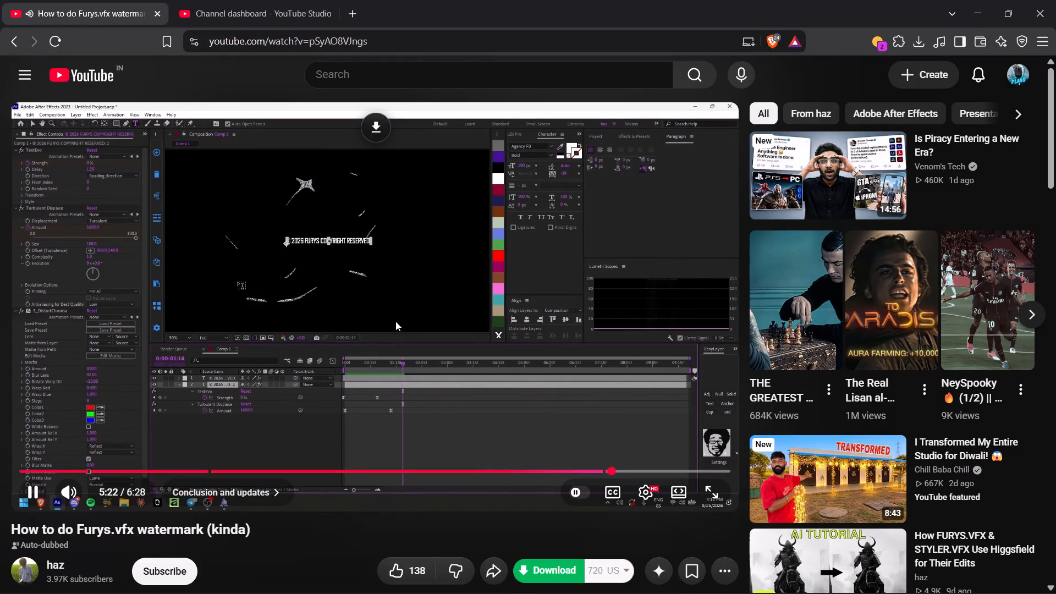
{"action": "key", "text": "Right"}
{"action": "key", "text": "Right"}
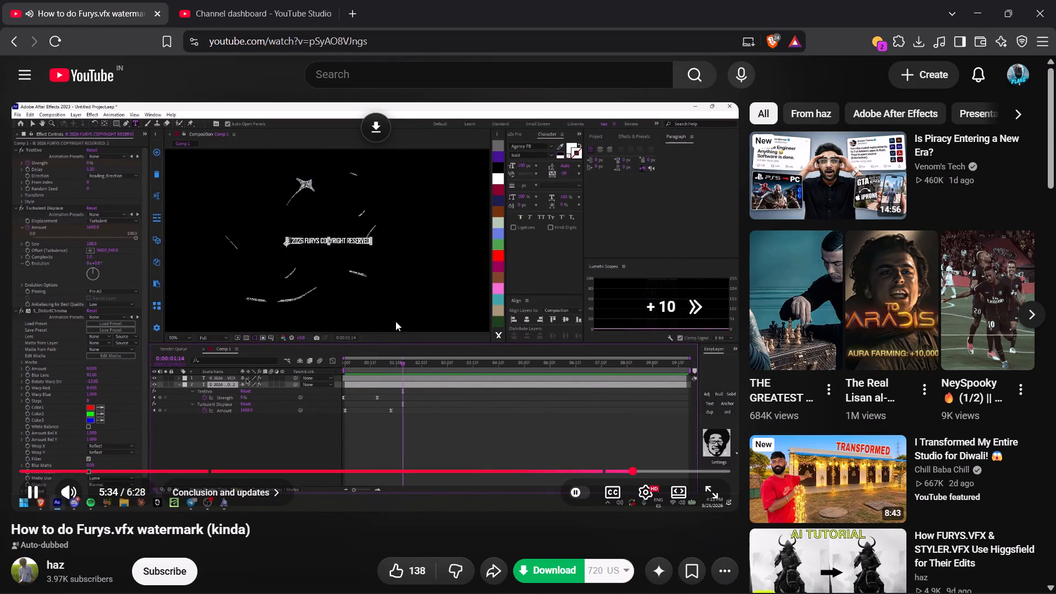
{"action": "key", "text": "Right"}
{"action": "key", "text": "Right"}
{"action": "key", "text": "Right"}
{"action": "key", "text": "Right"}
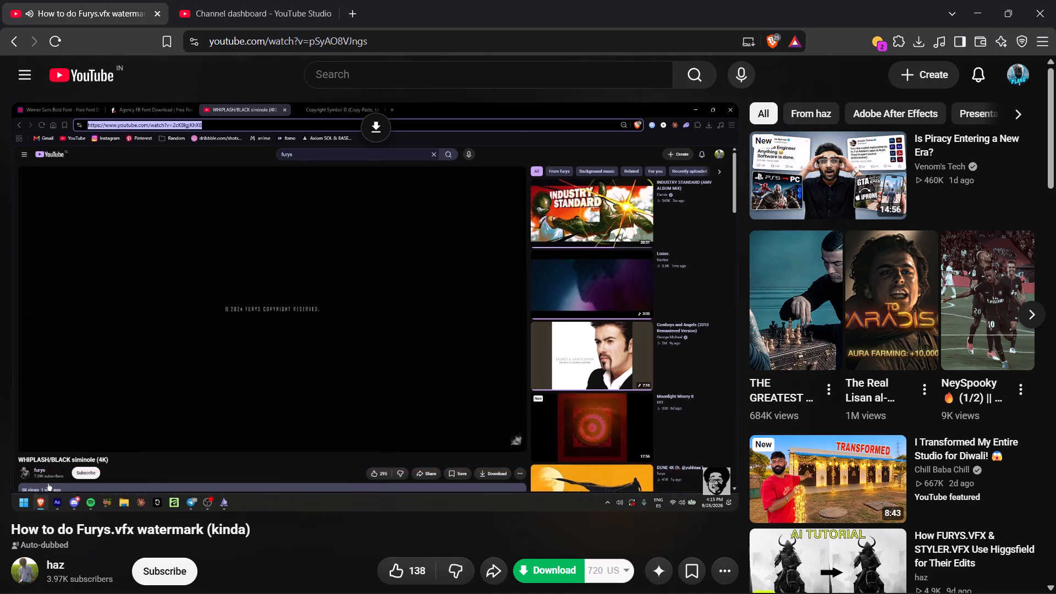
{"action": "left_click", "coordinate": [370, 262]}
Look over the description, comments area and recommended videos on the watermark tutorial's page.
{"action": "scroll", "coordinate": [246, 291], "scroll_direction": "down", "scroll_amount": 5}
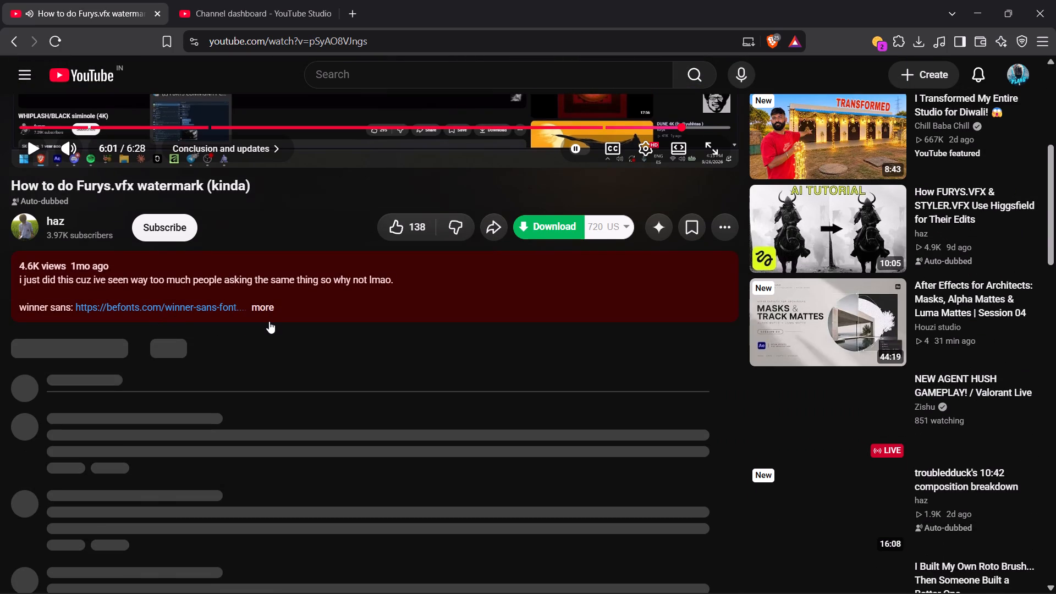
{"action": "scroll", "coordinate": [269, 321], "scroll_direction": "up", "scroll_amount": 5}
{"action": "scroll", "coordinate": [269, 320], "scroll_direction": "down", "scroll_amount": 12}
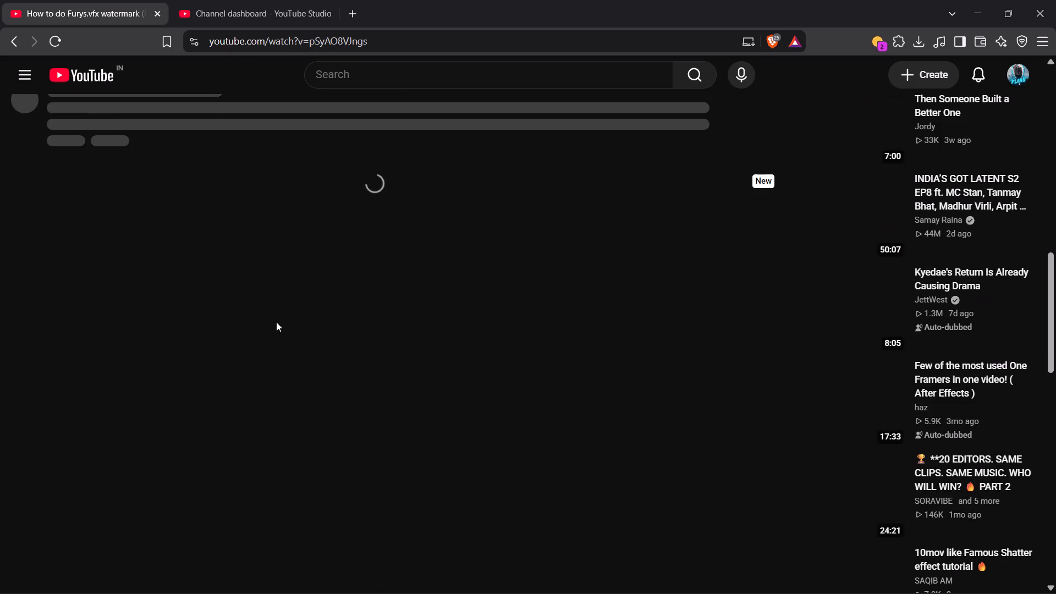
{"action": "scroll", "coordinate": [276, 322], "scroll_direction": "up", "scroll_amount": 10}
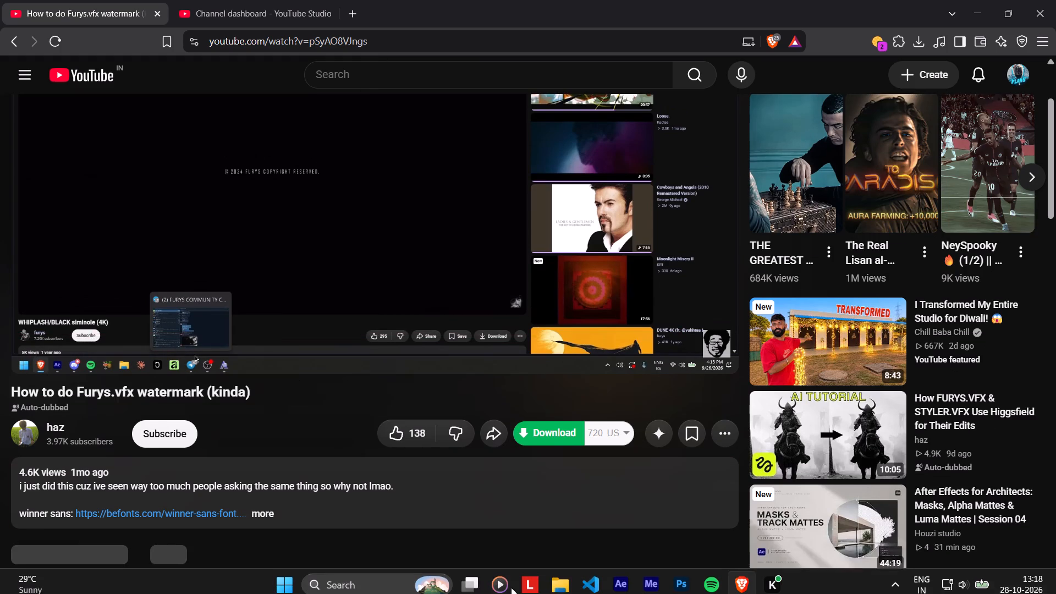
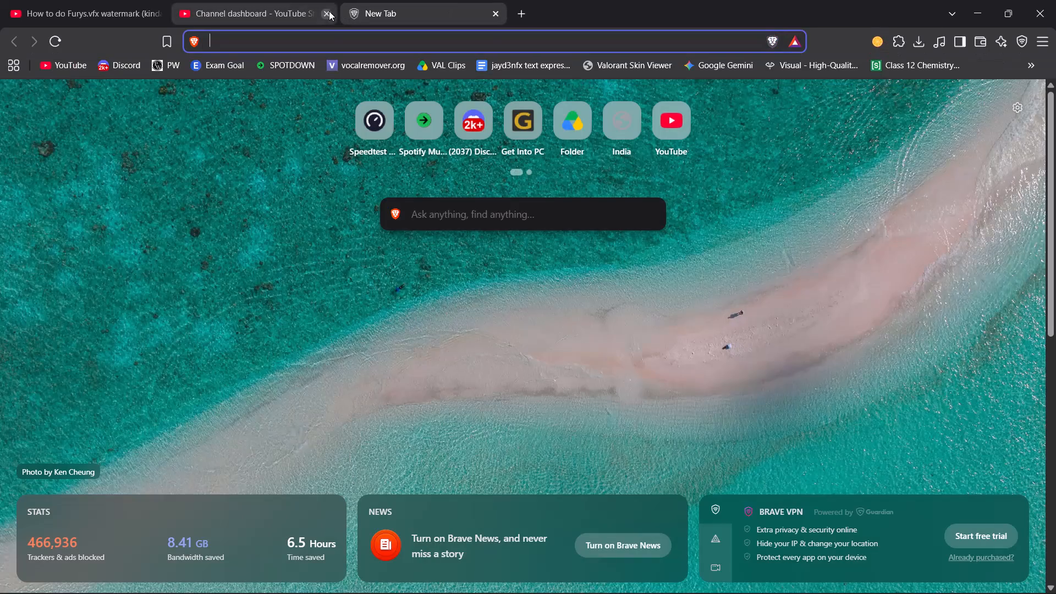
Close the YouTube Studio channel dashboard page.
{"action": "left_click", "coordinate": [329, 11]}
Return to the Furys.vfx watermark tutorial and resume its playback from about 6:01.
{"action": "left_click", "coordinate": [138, 0]}
{"action": "scroll", "coordinate": [327, 385], "scroll_direction": "up", "scroll_amount": 4}
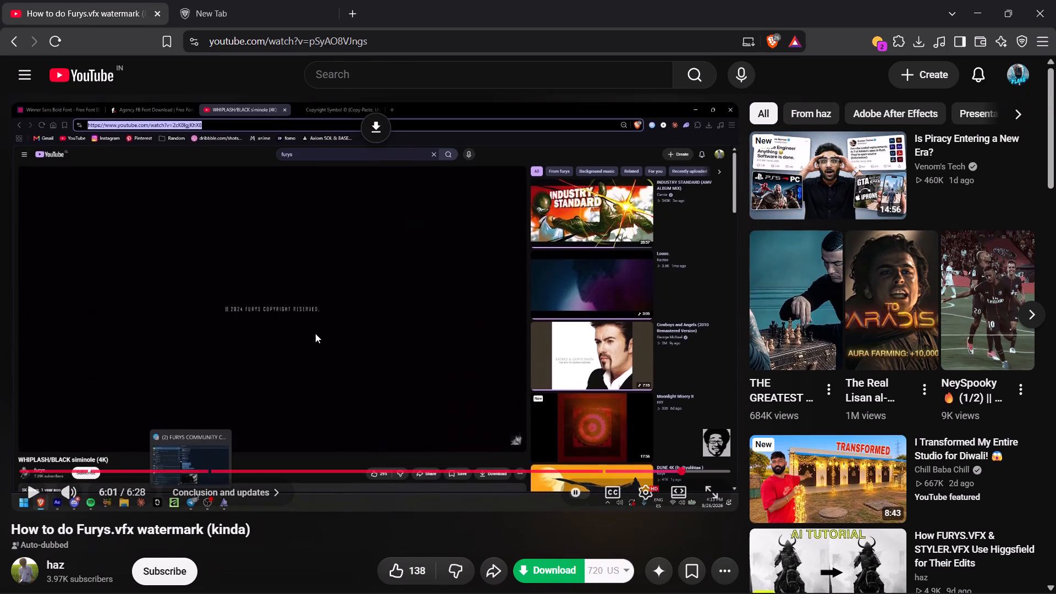
{"action": "left_click", "coordinate": [311, 311]}
{"action": "left_click", "coordinate": [284, 306]}
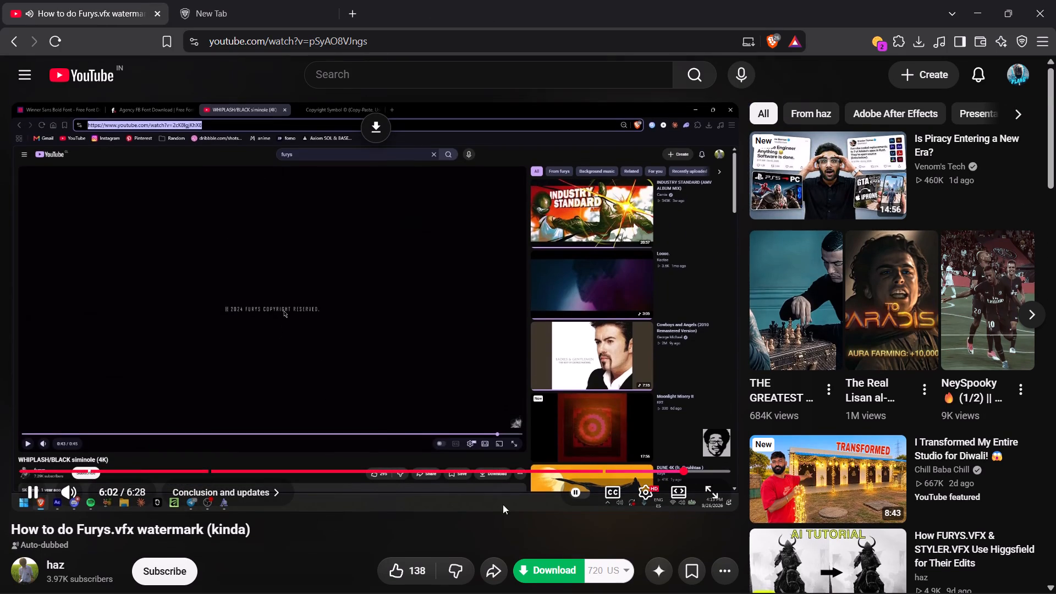